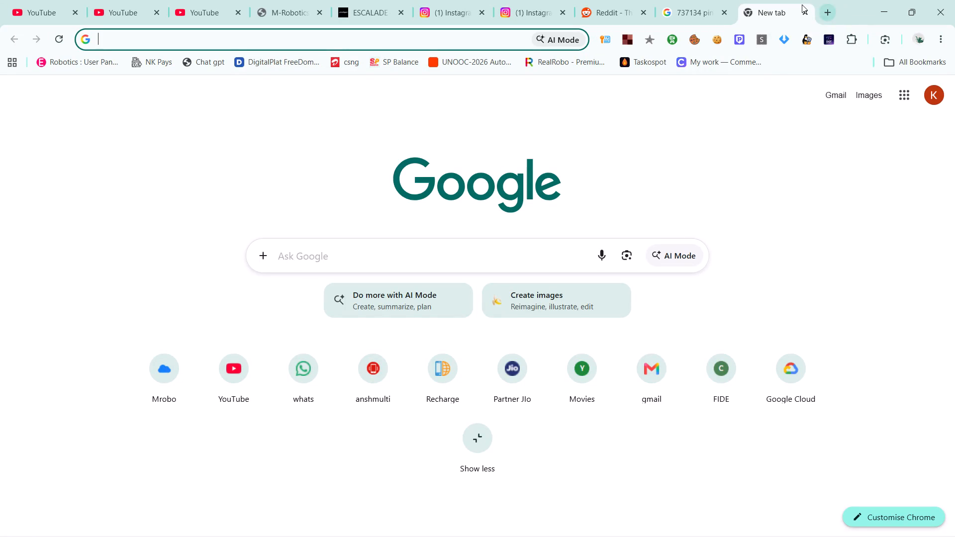
# Open the anshmulti website (anshmultiservices.com) from the new tab page's shortcuts.
pyautogui.click(370, 368)
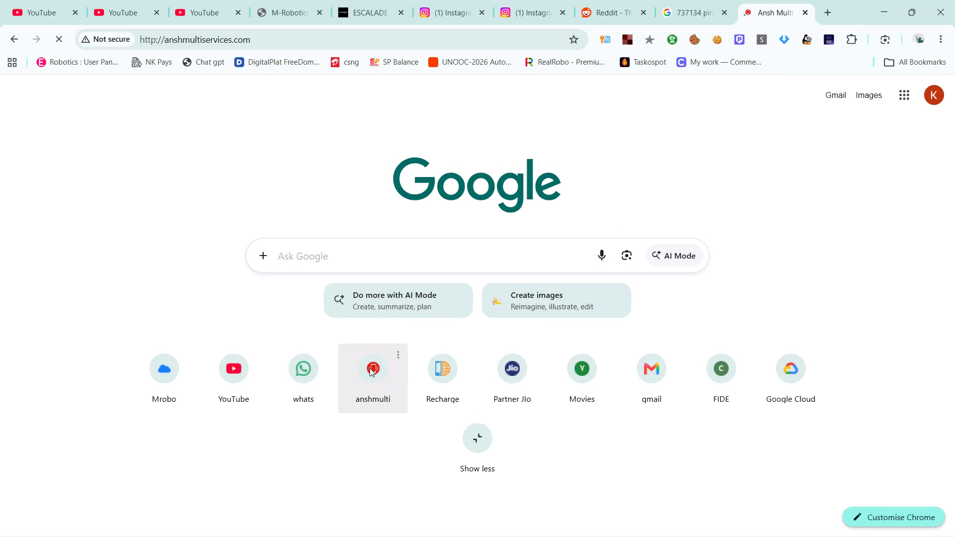
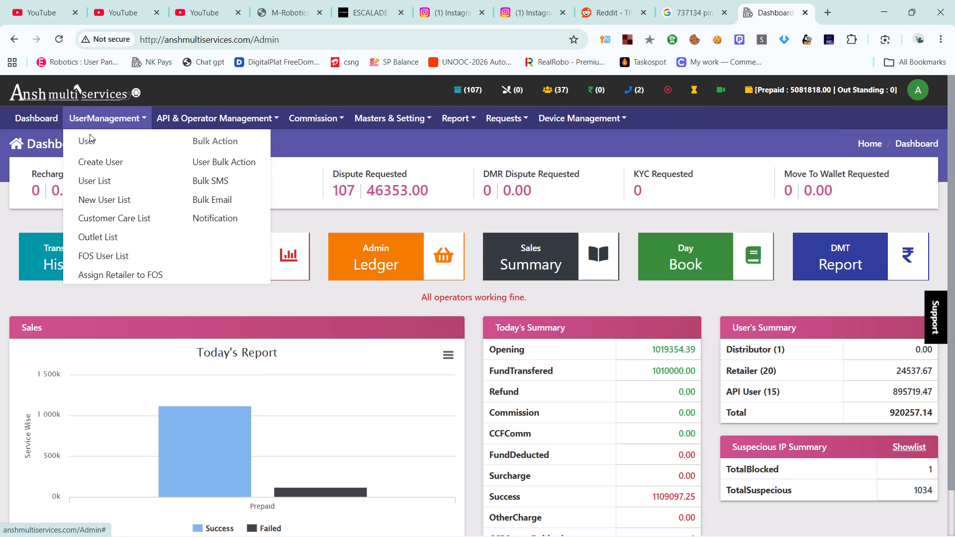
# Open the Create User form from the user management options.
pyautogui.click(104, 164)
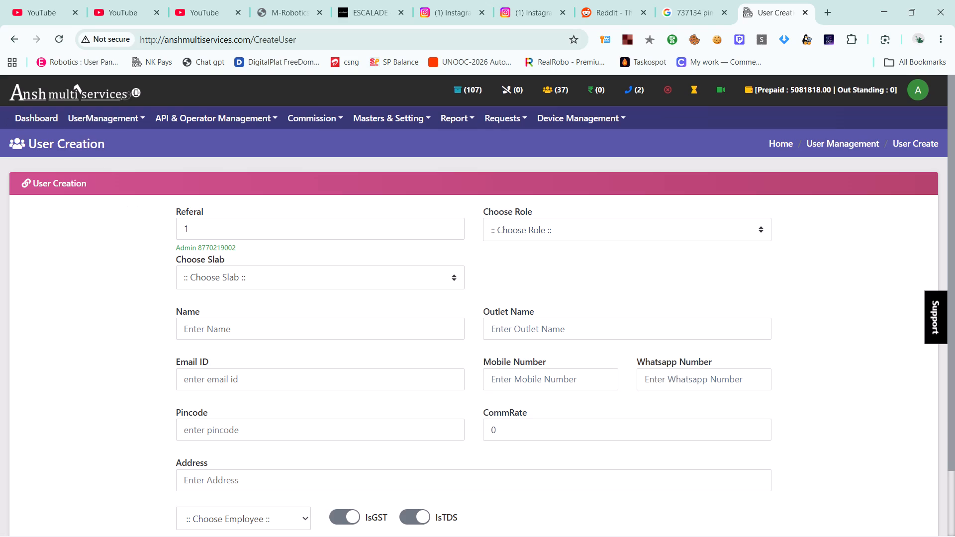
# Assign the new user the slab Test 2 [Level] and the role Retailer.
pyautogui.click(257, 276)
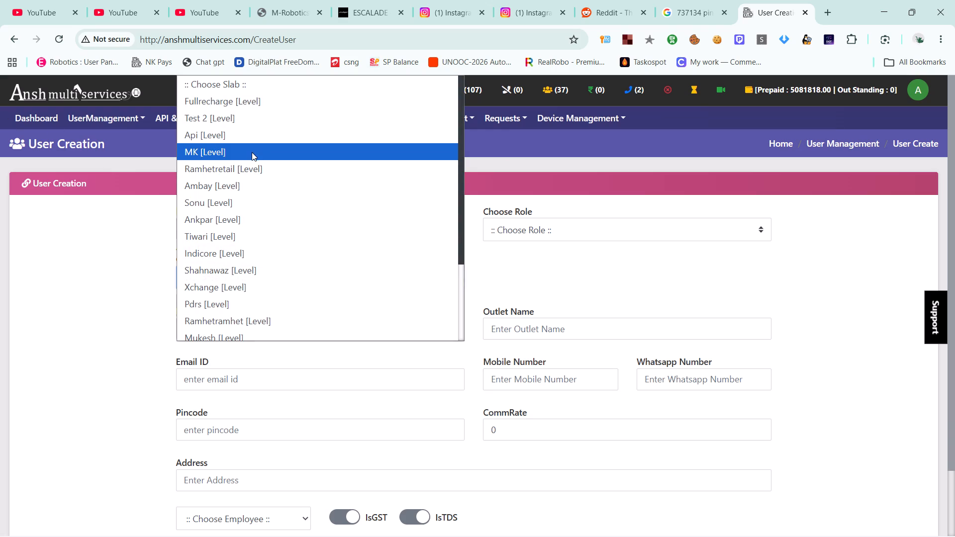
pyautogui.click(259, 122)
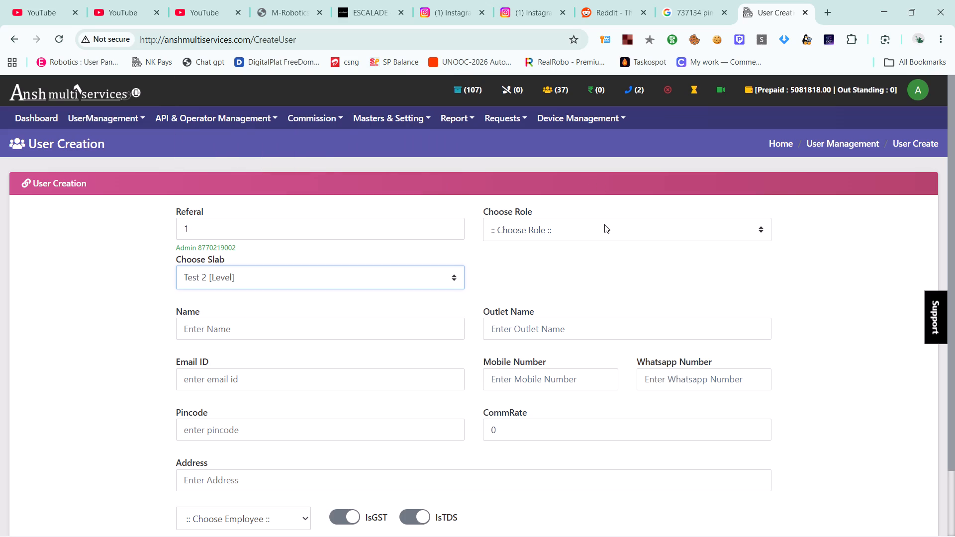
pyautogui.click(604, 224)
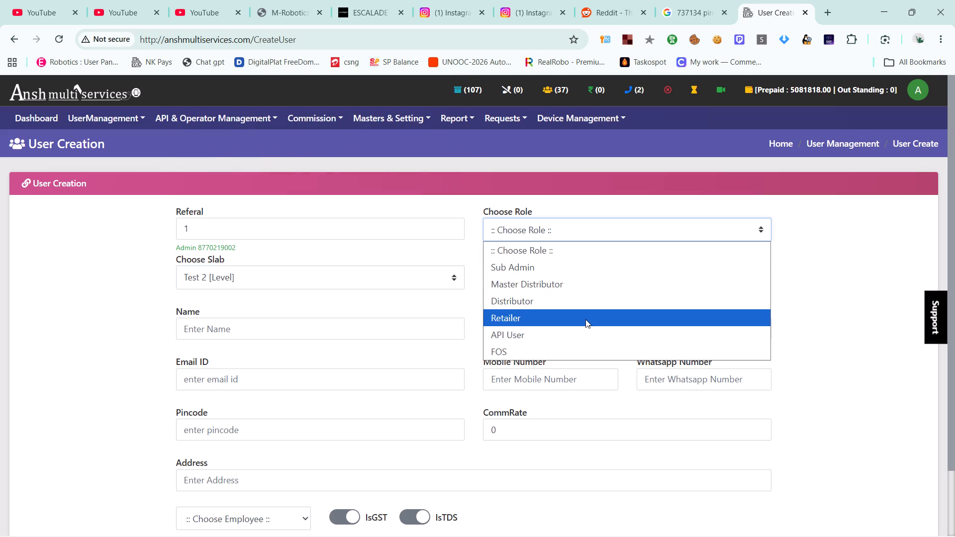
pyautogui.click(585, 319)
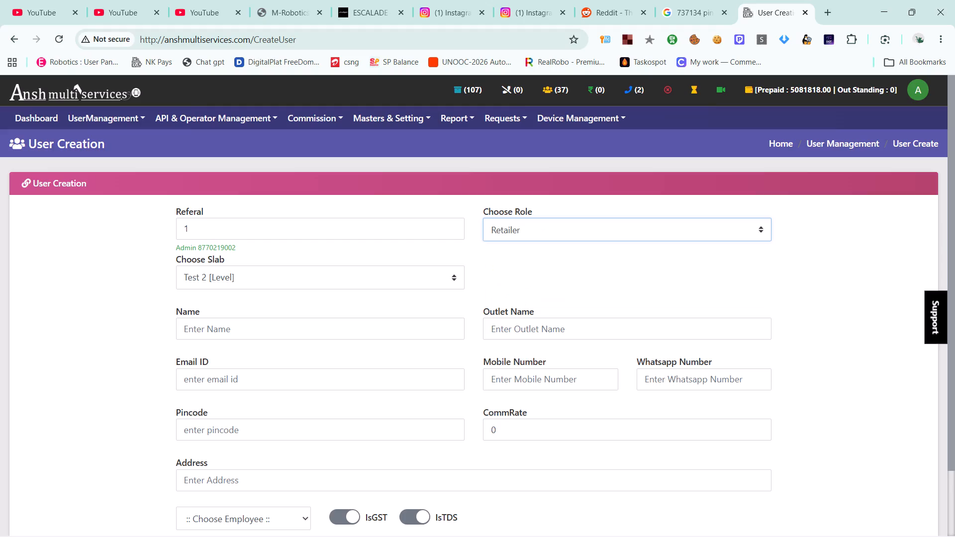
# Enter the new retailer's name in the Name field.
pyautogui.click(311, 328)
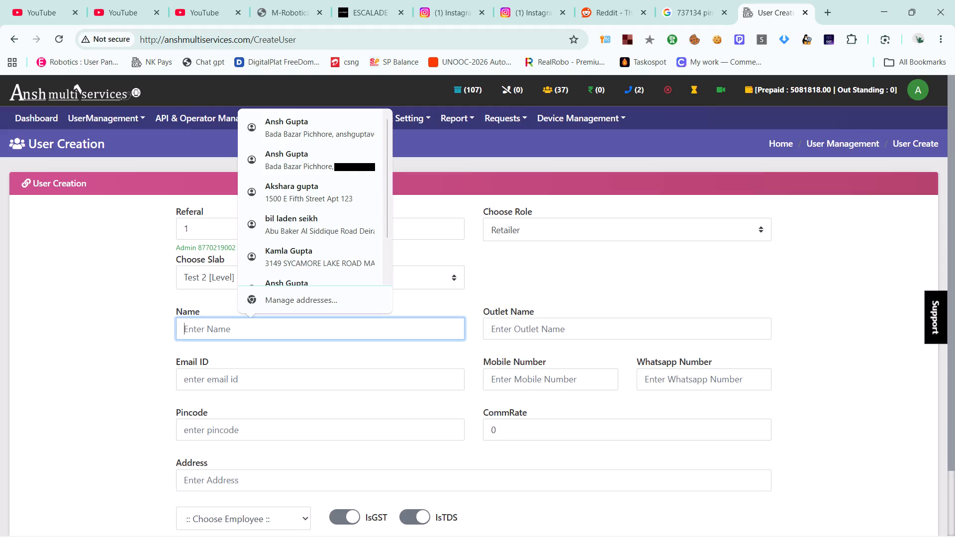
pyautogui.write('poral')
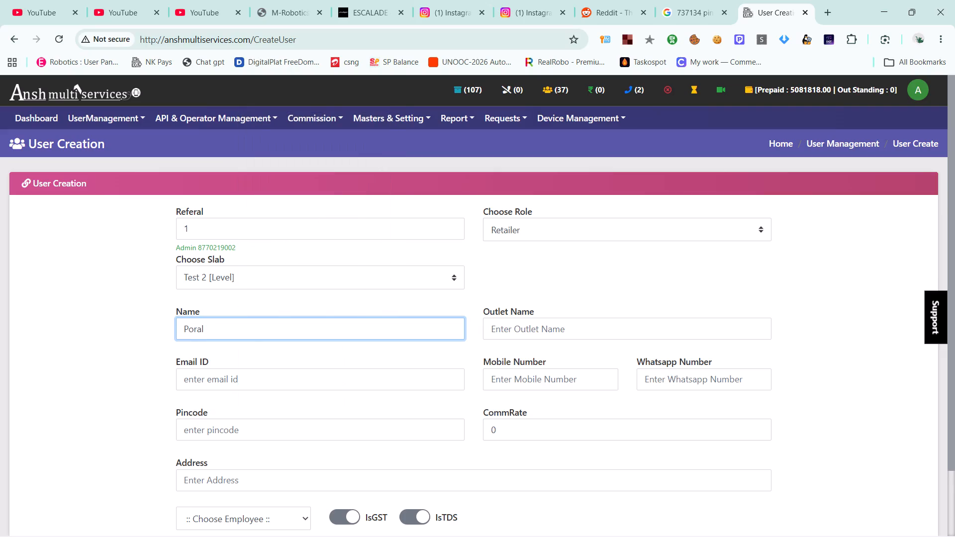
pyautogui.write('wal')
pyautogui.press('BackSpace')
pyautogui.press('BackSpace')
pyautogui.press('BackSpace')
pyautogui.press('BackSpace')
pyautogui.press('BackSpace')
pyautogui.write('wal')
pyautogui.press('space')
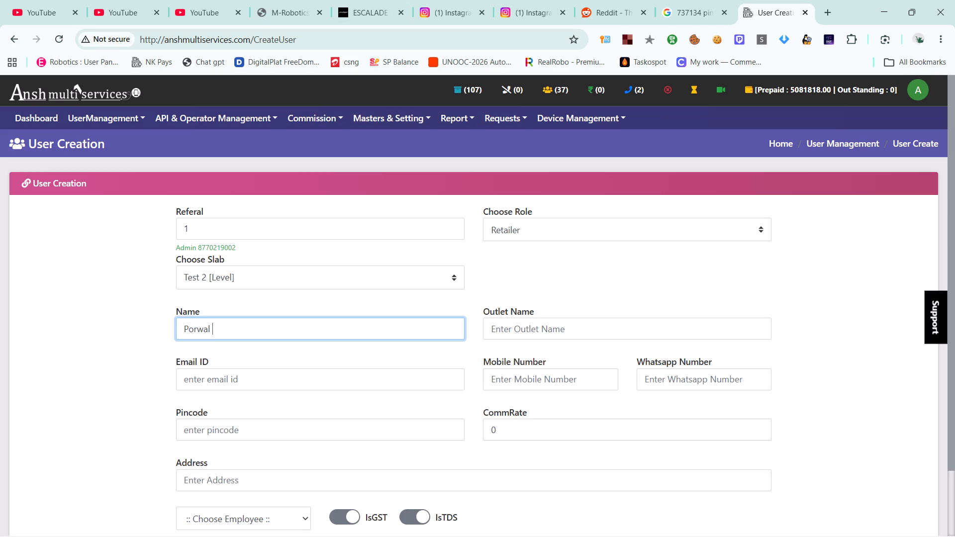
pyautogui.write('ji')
# Enter "Saevesh Mob" as the new retailer's outlet name.
pyautogui.click(503, 327)
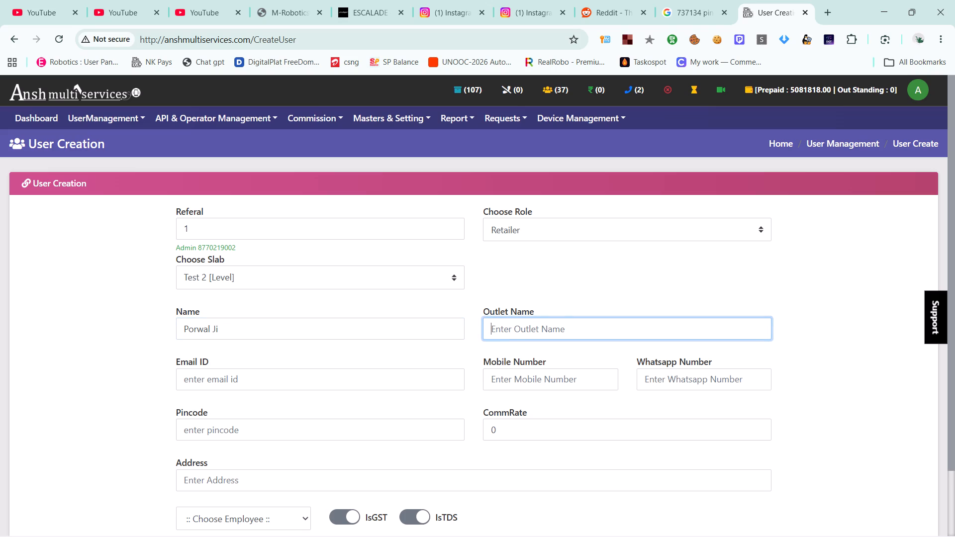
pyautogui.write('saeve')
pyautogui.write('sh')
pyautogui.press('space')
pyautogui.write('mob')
# Enter the new retailer's e-mail address in the Email ID field.
pyautogui.click(364, 377)
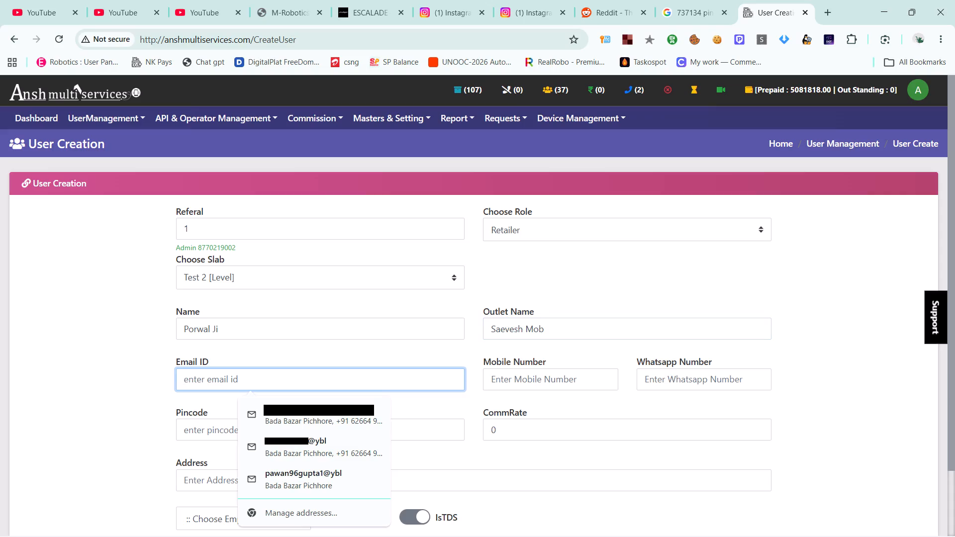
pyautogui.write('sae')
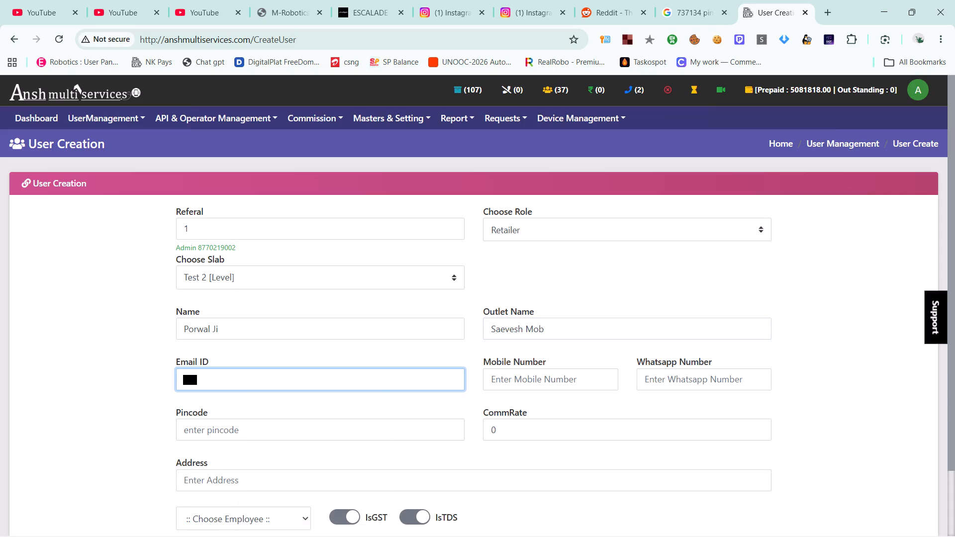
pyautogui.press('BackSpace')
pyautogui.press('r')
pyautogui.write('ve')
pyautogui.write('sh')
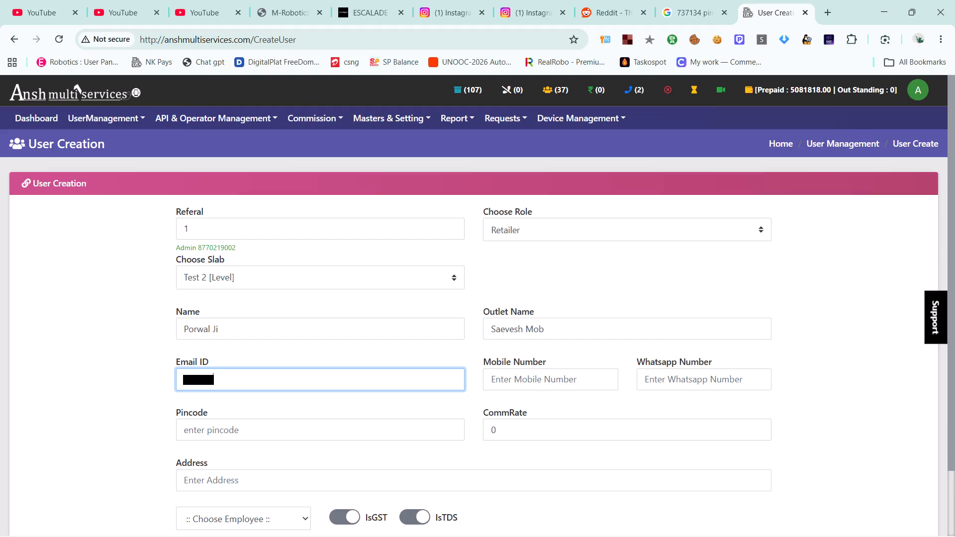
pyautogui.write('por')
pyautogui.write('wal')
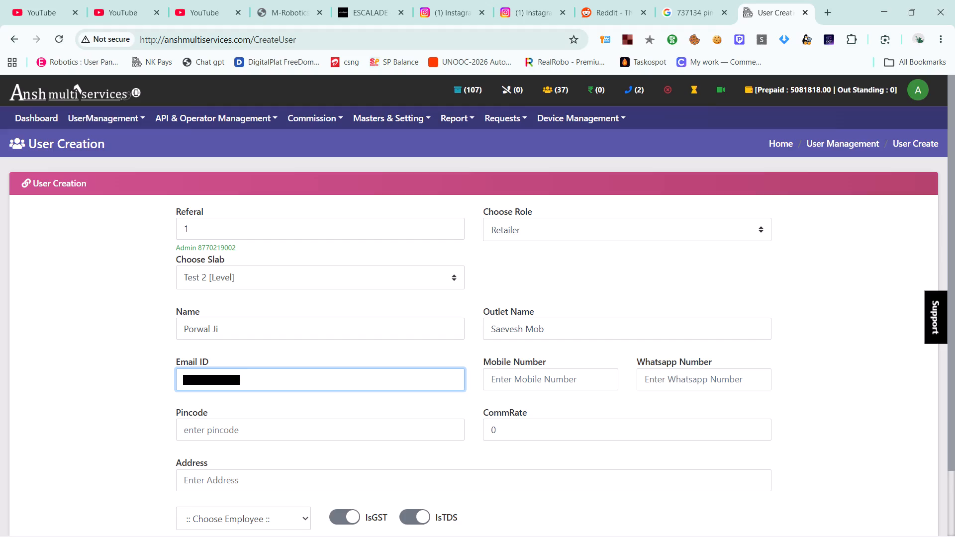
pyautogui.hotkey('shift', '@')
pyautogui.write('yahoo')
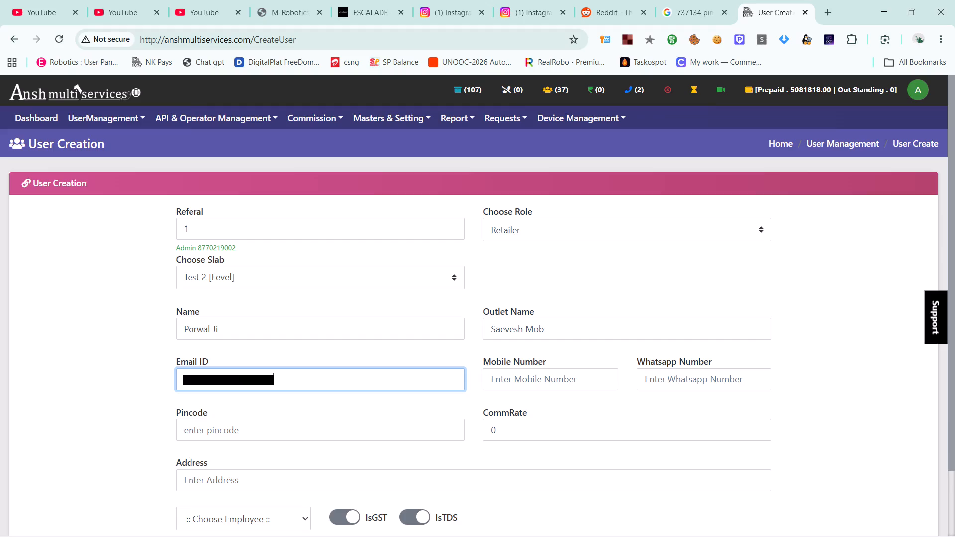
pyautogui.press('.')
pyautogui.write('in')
# Enter the new retailer's postal code in the Pincode field.
pyautogui.click(303, 426)
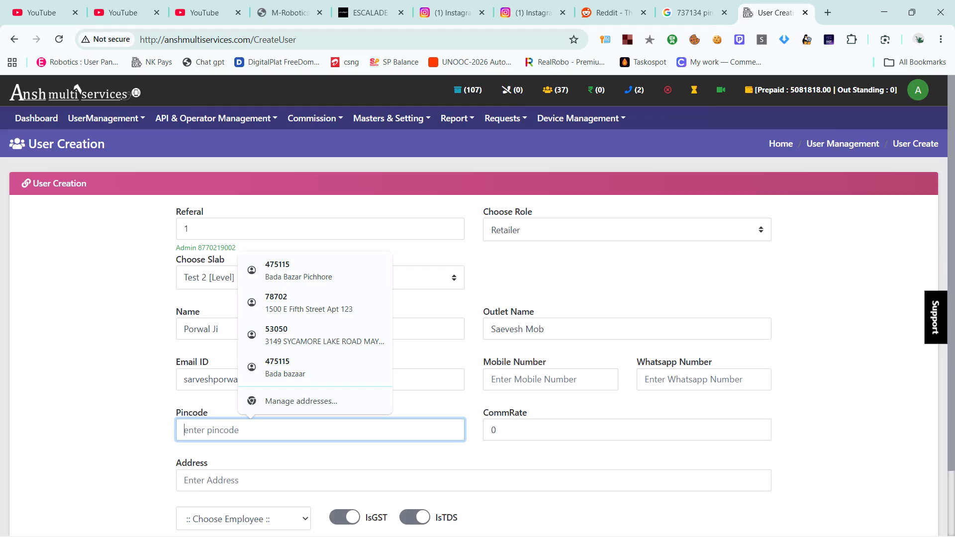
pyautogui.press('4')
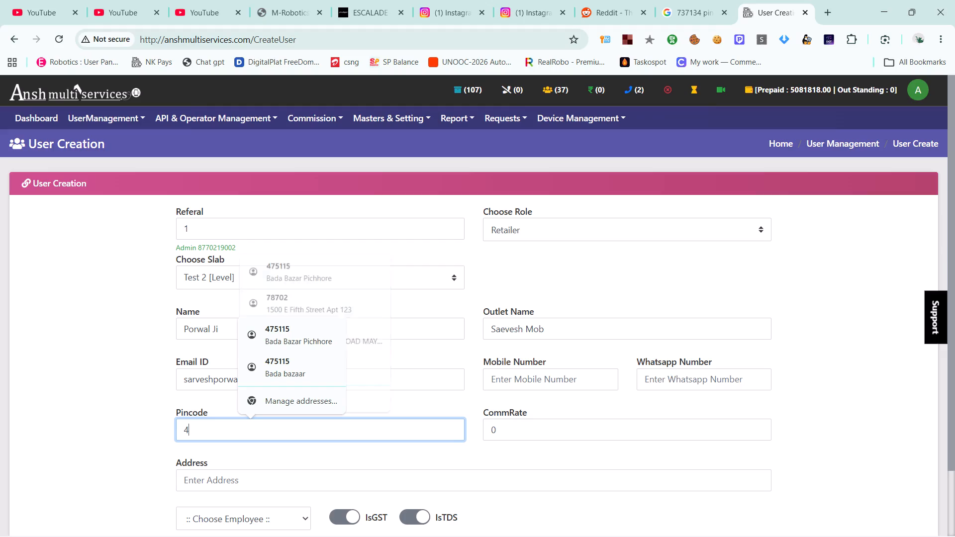
# Complete the new retailer's six-digit postal code in the Pincode field.
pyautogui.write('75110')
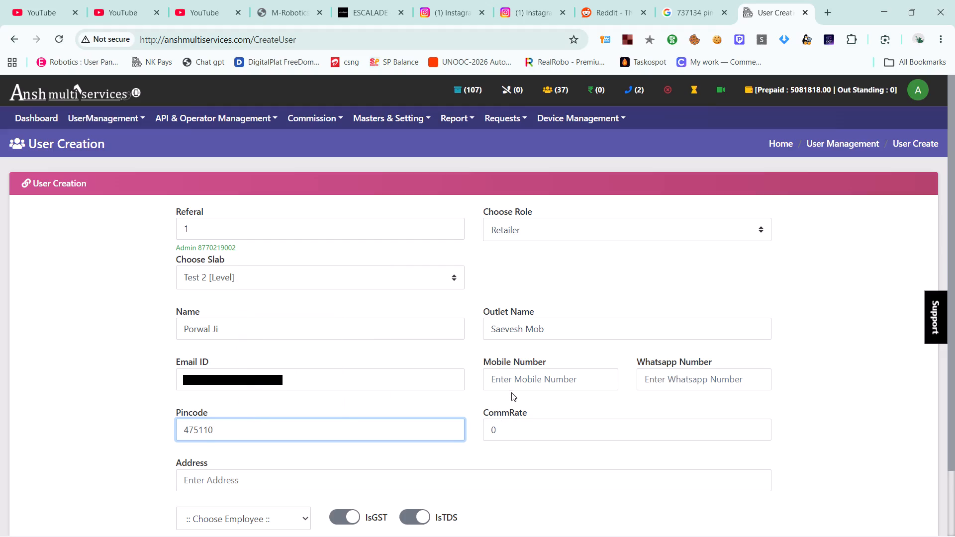
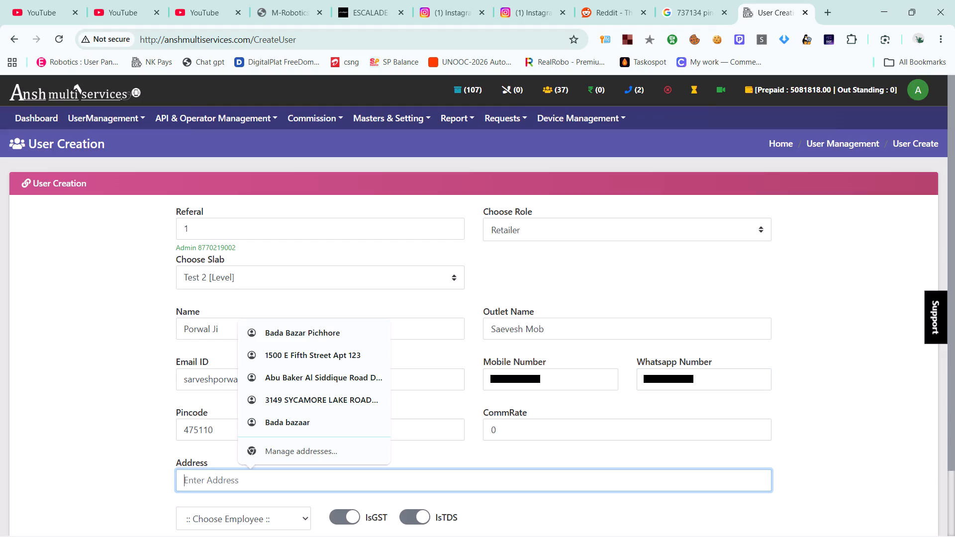
# Enter the new retailer's town as the address in the Address field.
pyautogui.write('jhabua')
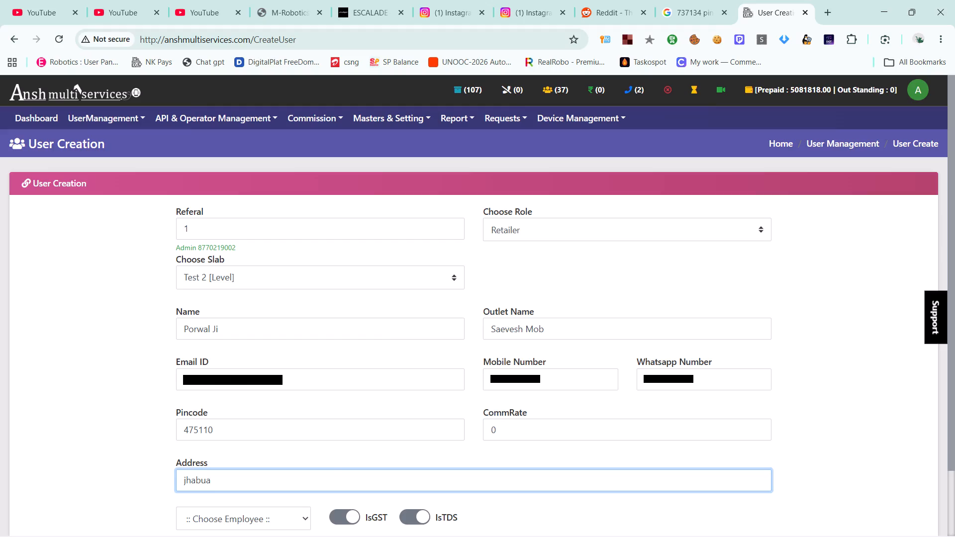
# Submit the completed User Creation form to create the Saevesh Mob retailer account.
pyautogui.scroll(-1, 329, 454)
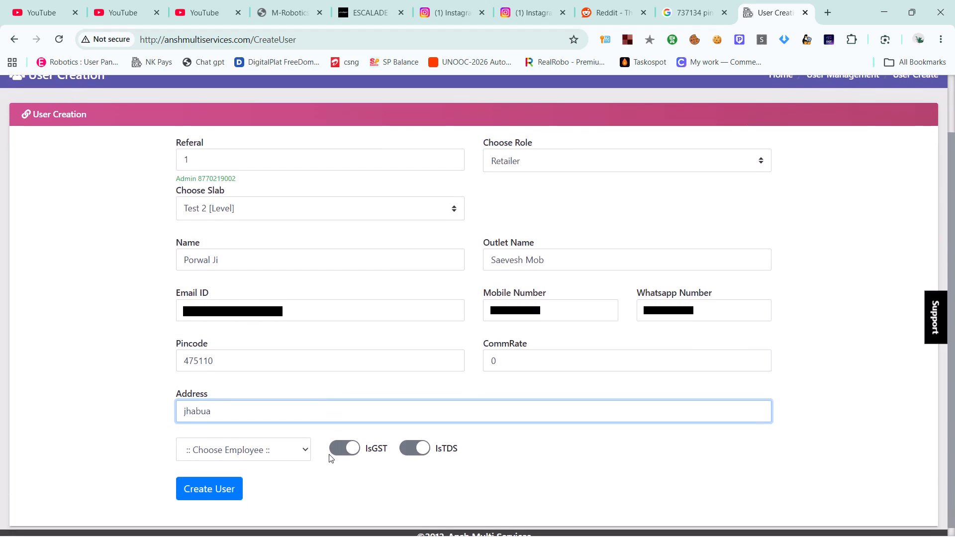
pyautogui.scroll(-1, 329, 454)
pyautogui.click(211, 477)
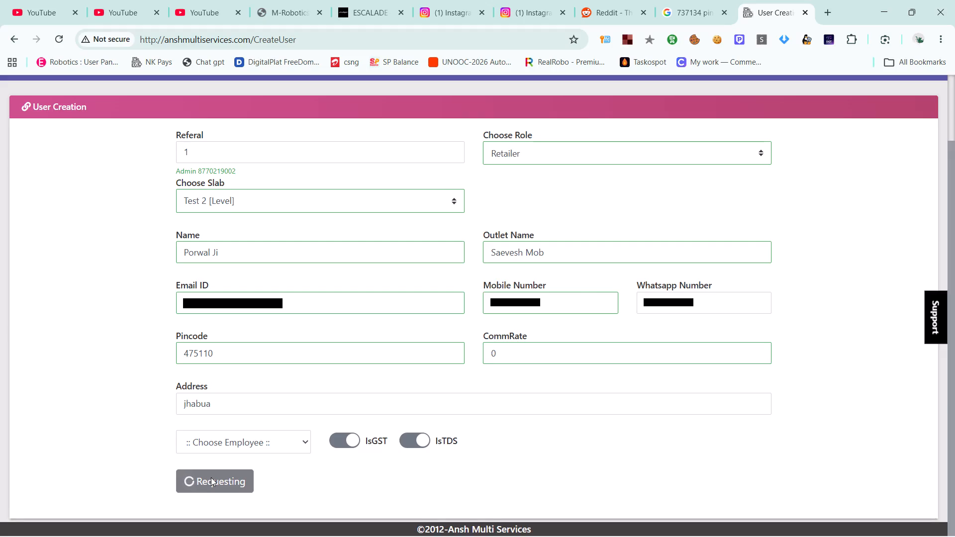
pyautogui.click(211, 477)
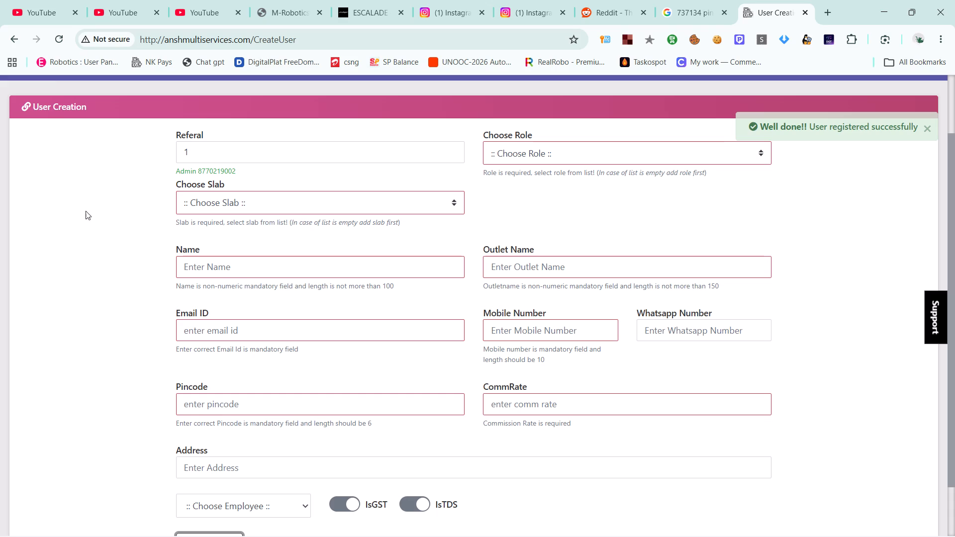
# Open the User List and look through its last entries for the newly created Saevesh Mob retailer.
pyautogui.scroll(1, 80, 154)
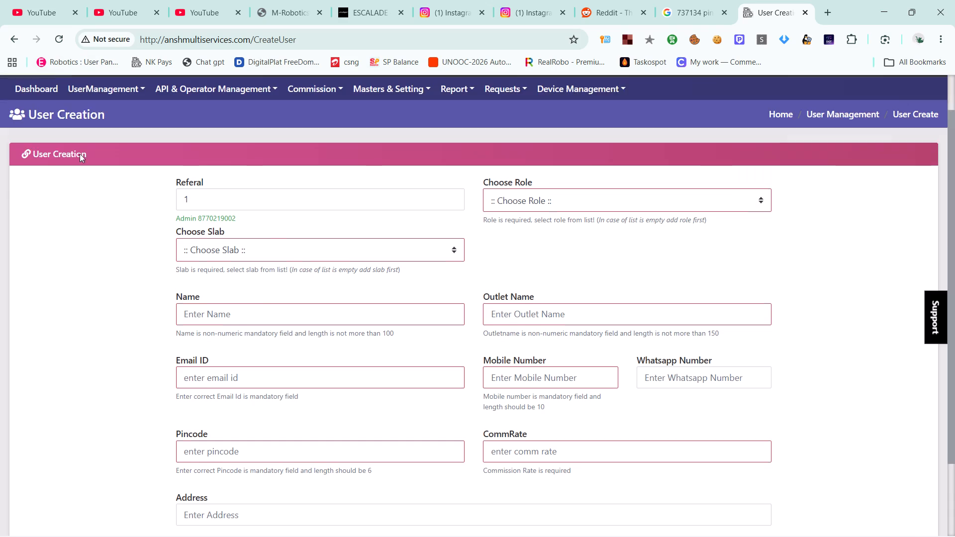
pyautogui.scroll(1, 80, 154)
pyautogui.click(82, 118)
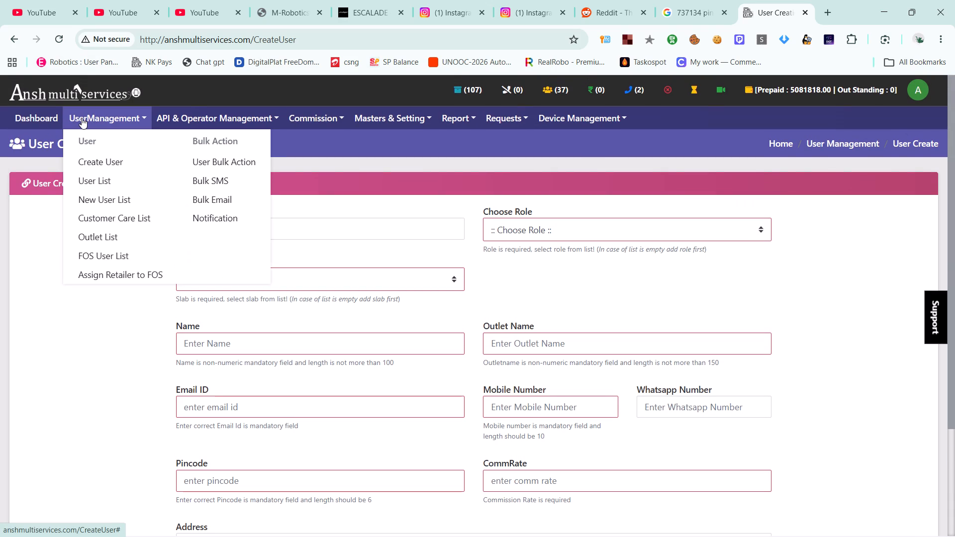
pyautogui.click(94, 180)
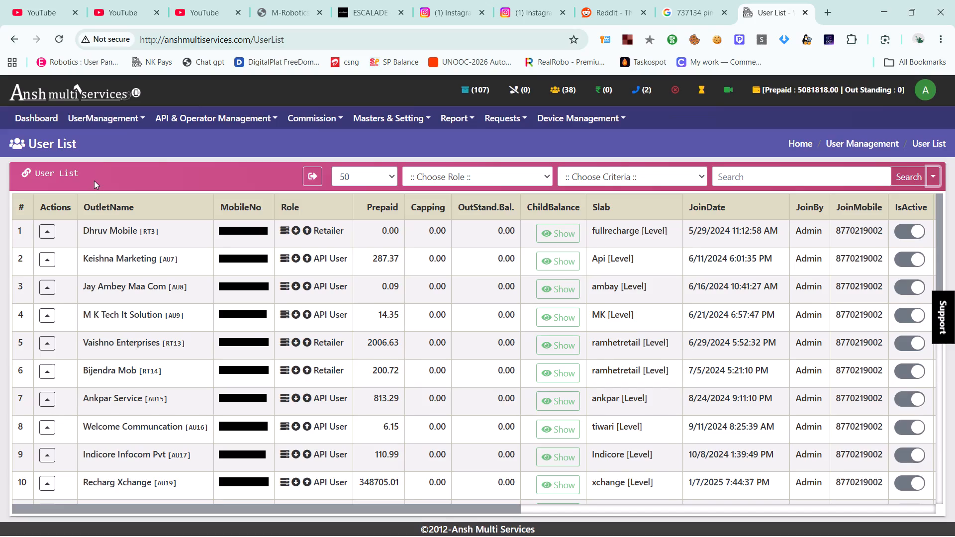
pyautogui.scroll(-5, 173, 315)
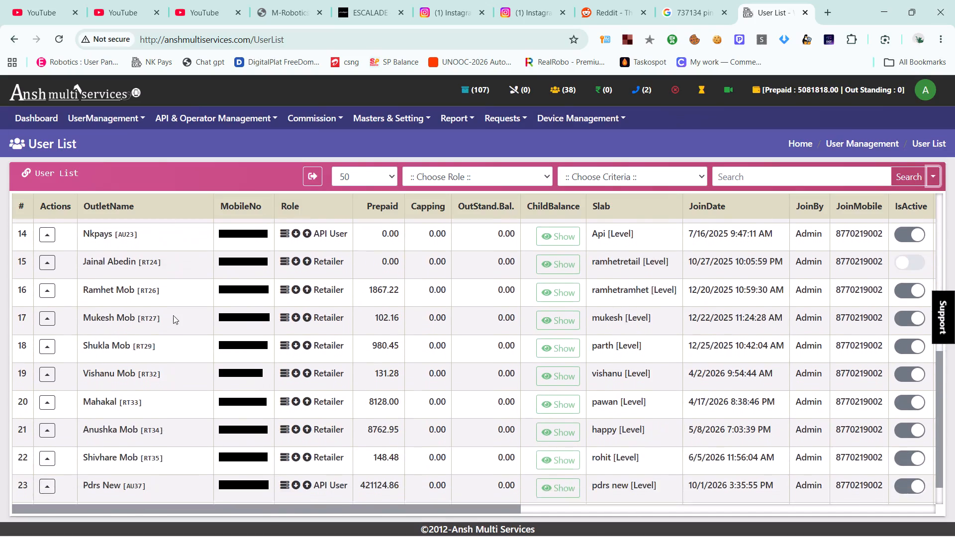
pyautogui.scroll(-2, 173, 315)
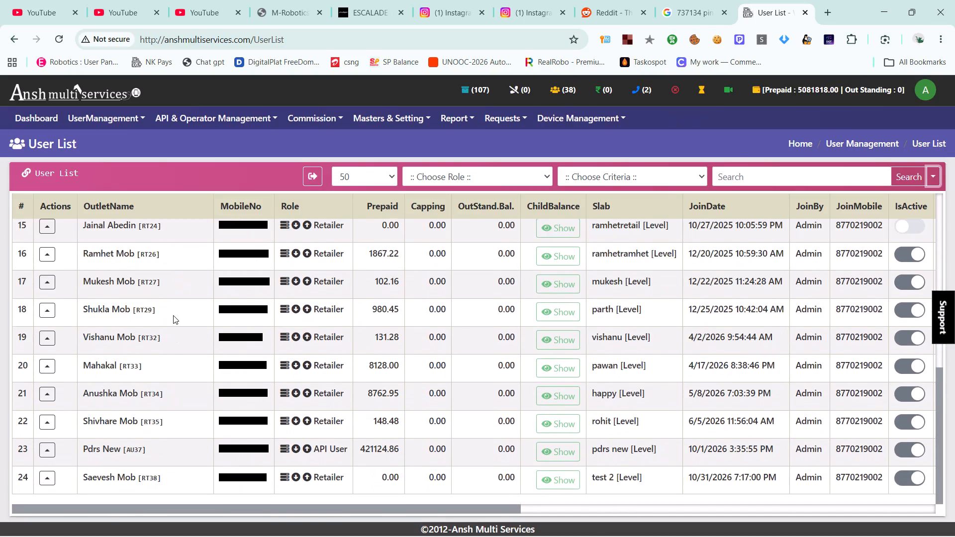
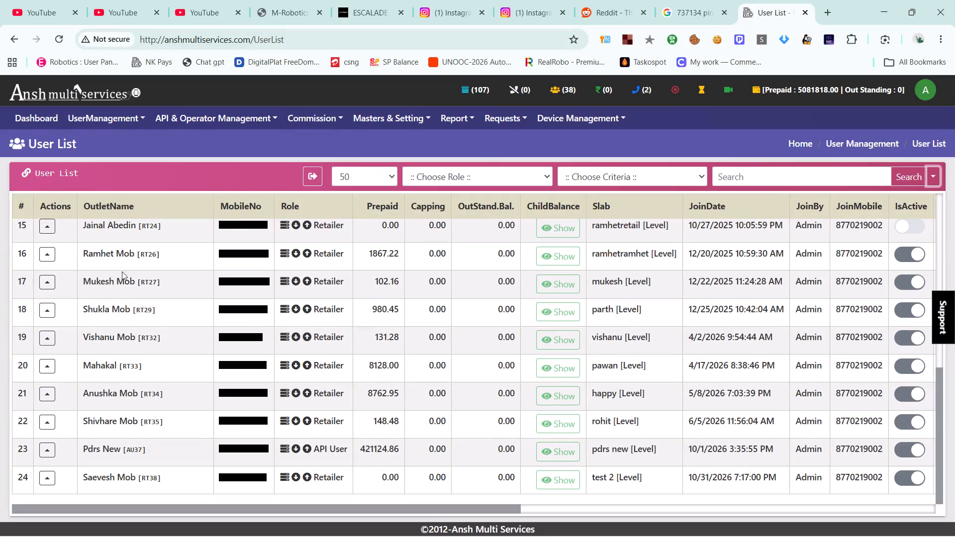
# Create a Level slab named porwal with the remark ok in the Slab Master.
pyautogui.scroll(-1, 248, 381)
pyautogui.click(311, 118)
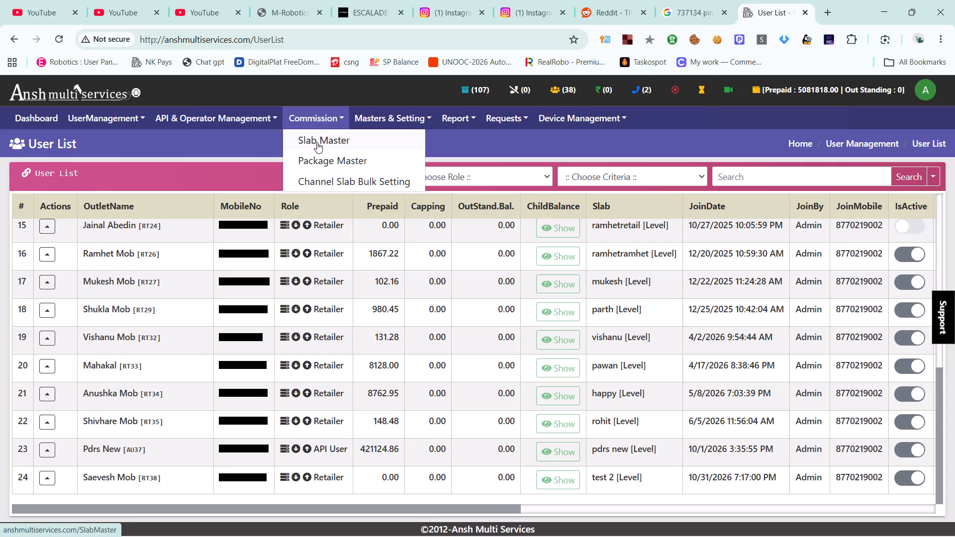
pyautogui.click(317, 143)
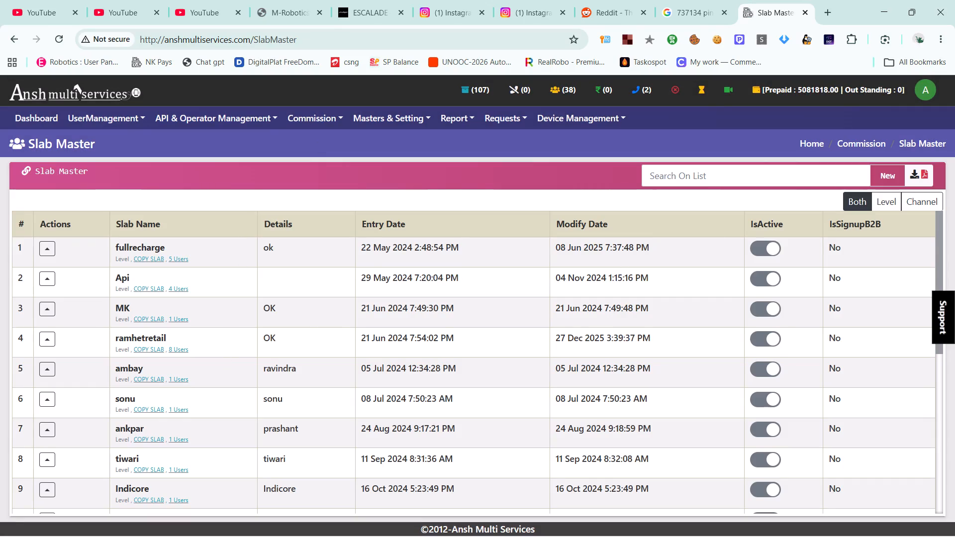
pyautogui.click(885, 173)
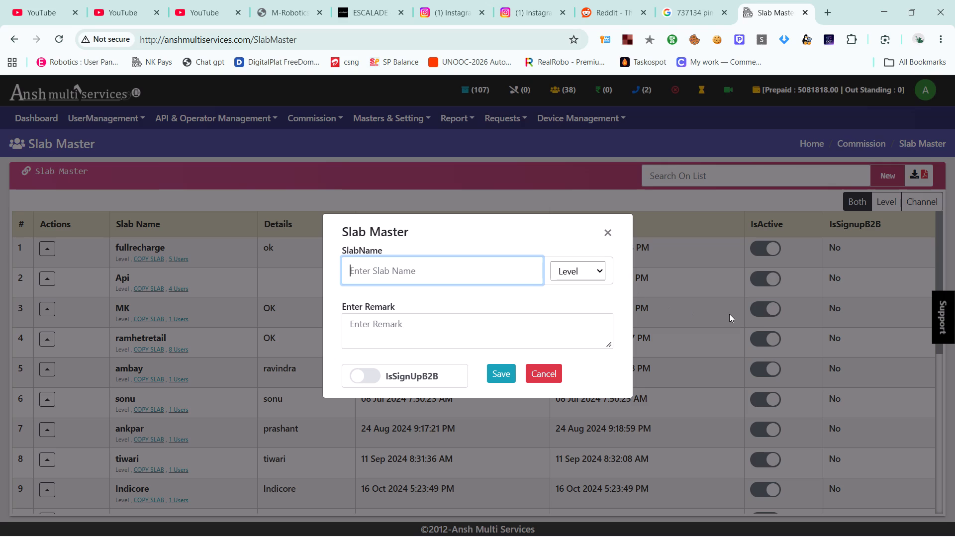
pyautogui.write('poral')
pyautogui.press('BackSpace')
pyautogui.press('BackSpace')
pyautogui.write('wal')
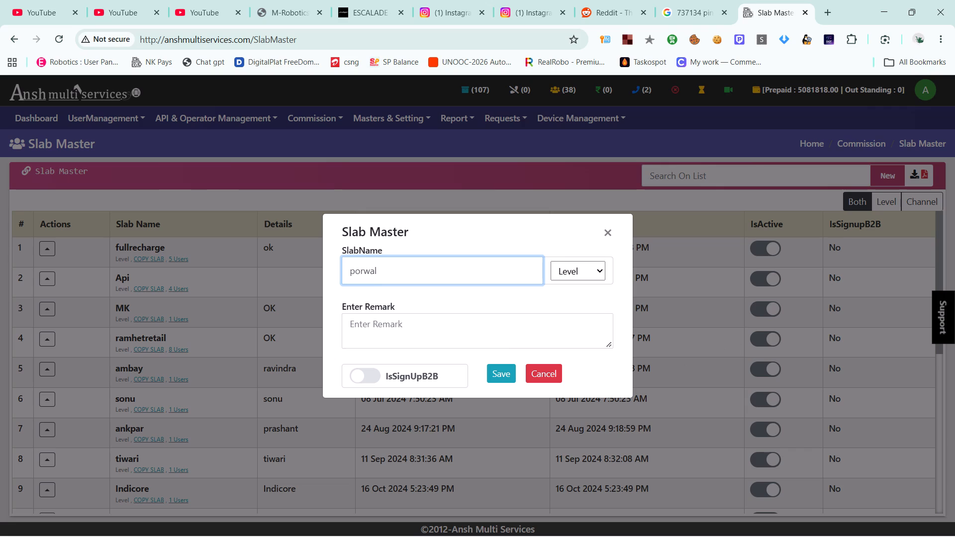
pyautogui.click(541, 332)
pyautogui.write('ok')
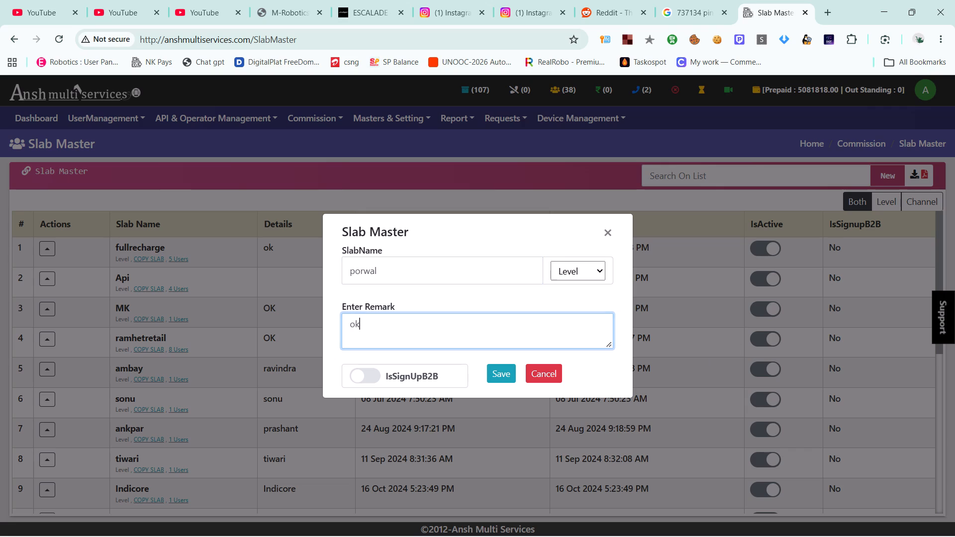
pyautogui.click(579, 266)
pyautogui.click(575, 289)
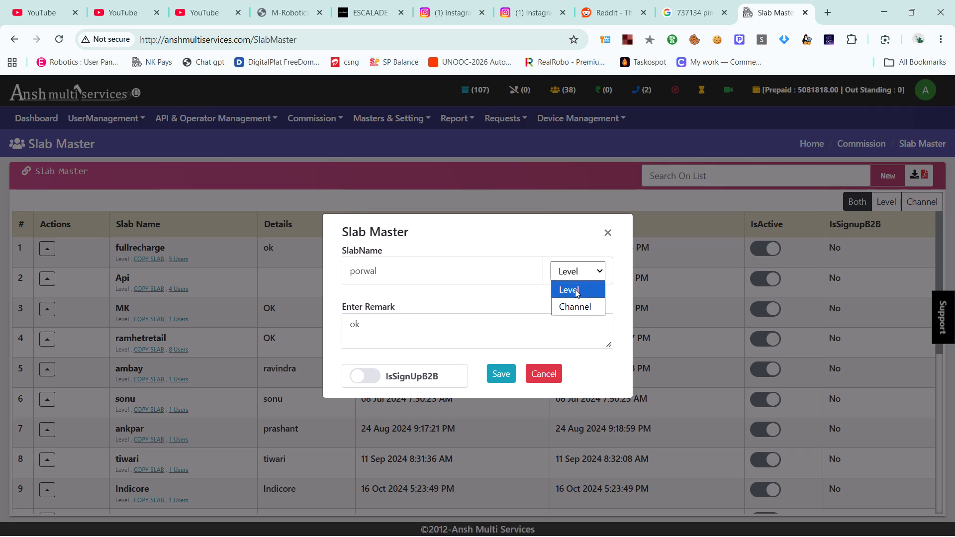
pyautogui.click(501, 372)
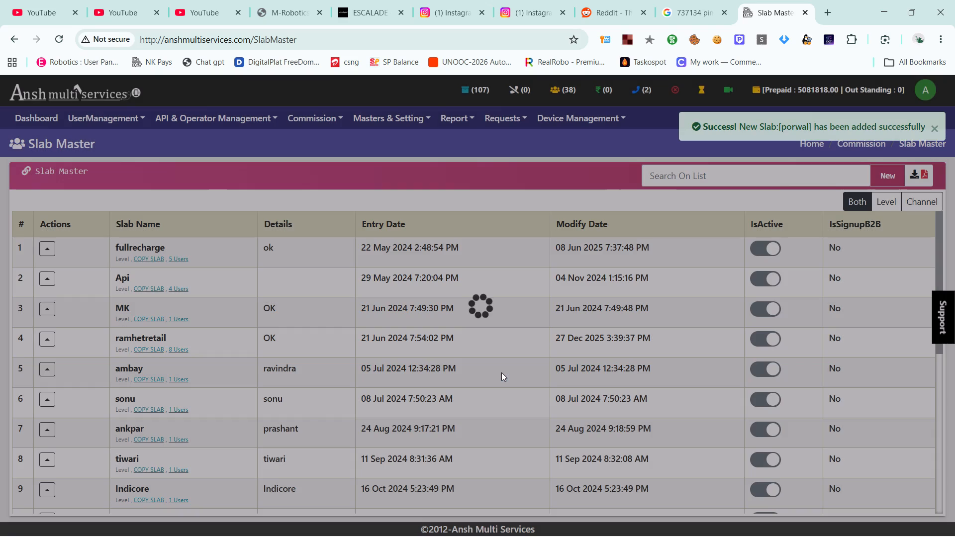
# Open the porwal slab's Recharge Commission Slab and set Airtel's general RT commission to 0.0.
pyautogui.scroll(-5, 303, 409)
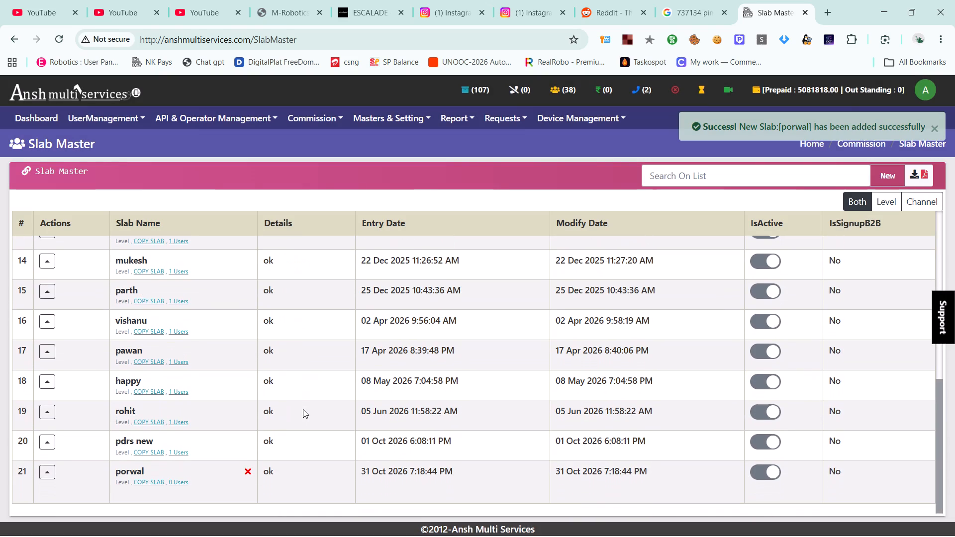
pyautogui.scroll(-1, 303, 409)
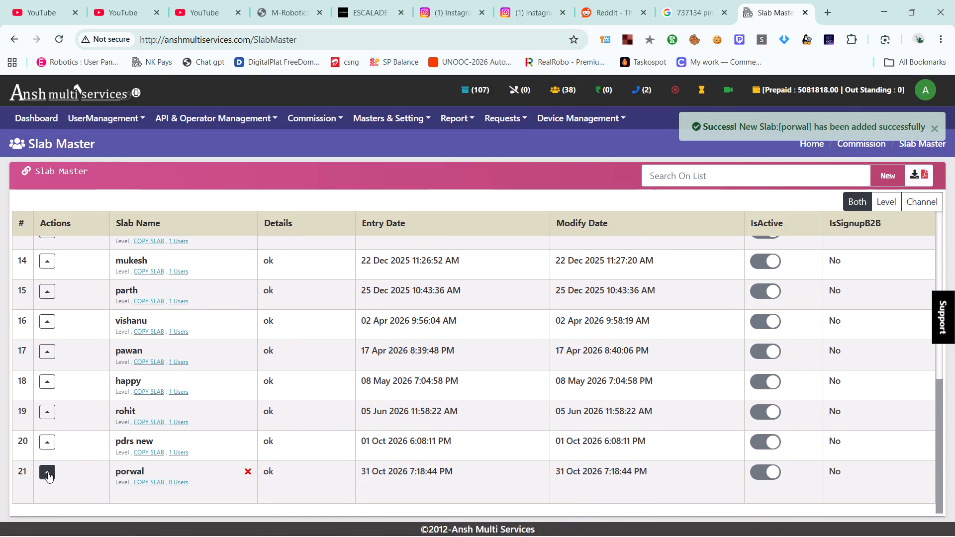
pyautogui.click(47, 472)
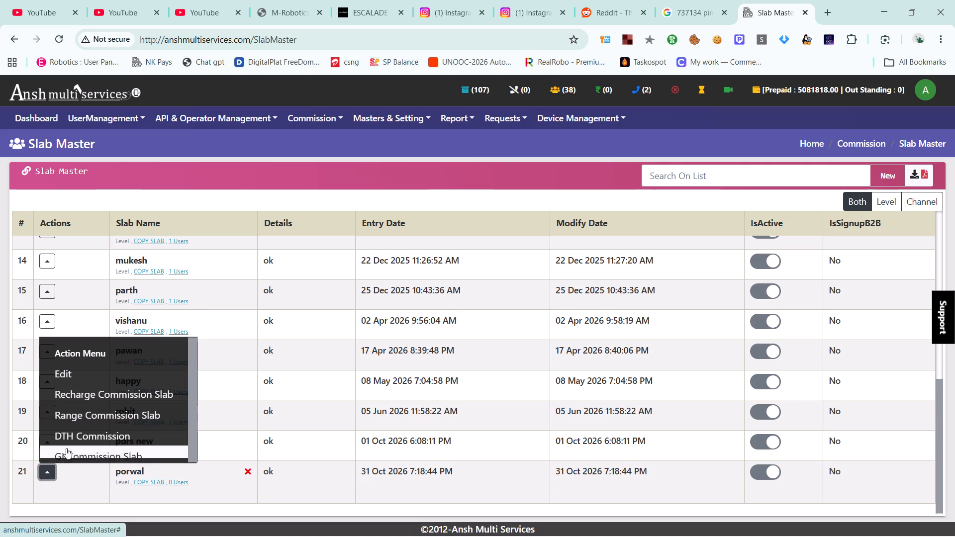
pyautogui.click(108, 394)
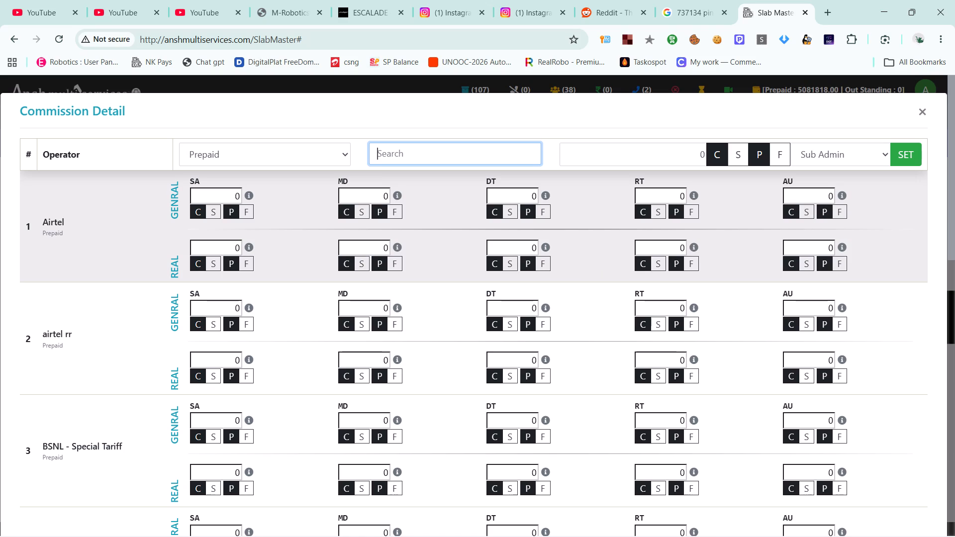
pyautogui.click(683, 196)
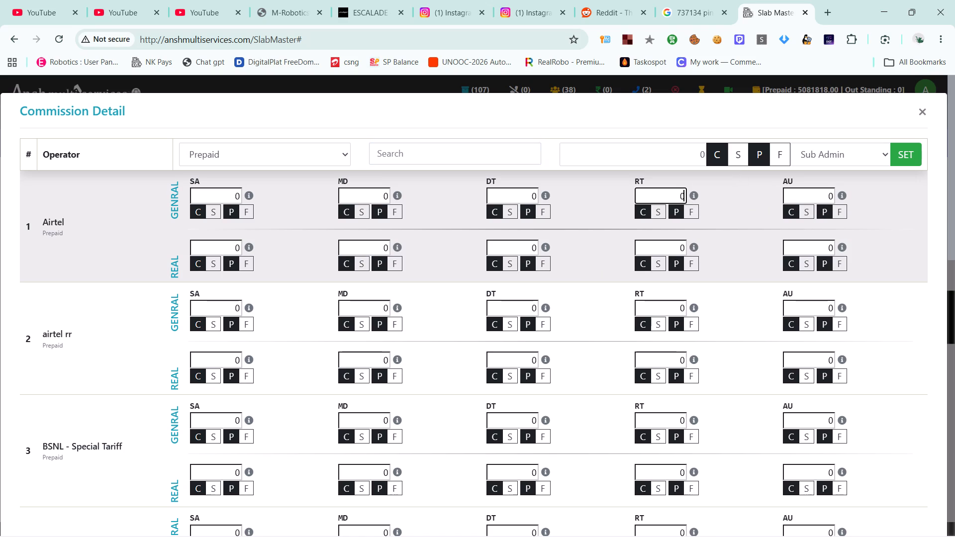
pyautogui.press('BackSpace')
pyautogui.write('0.0')
pyautogui.click(732, 190)
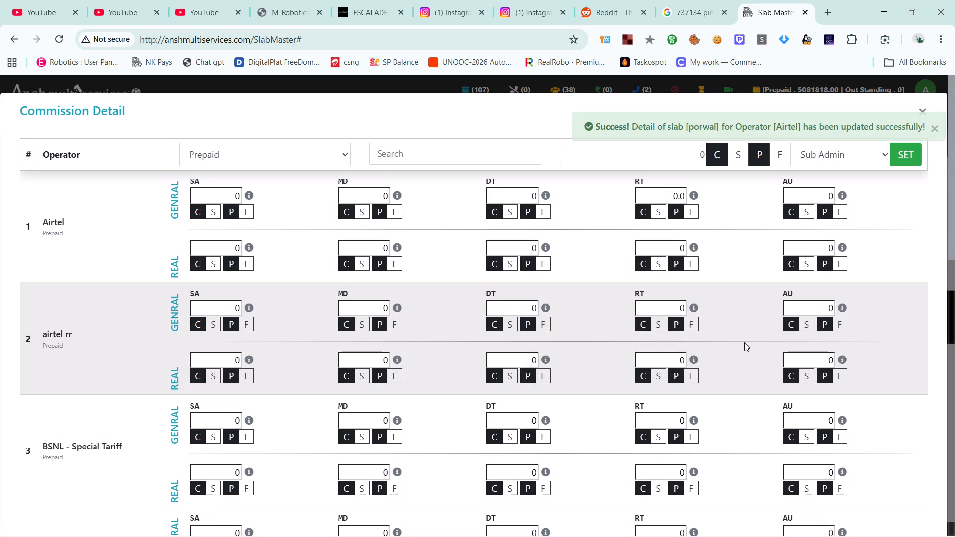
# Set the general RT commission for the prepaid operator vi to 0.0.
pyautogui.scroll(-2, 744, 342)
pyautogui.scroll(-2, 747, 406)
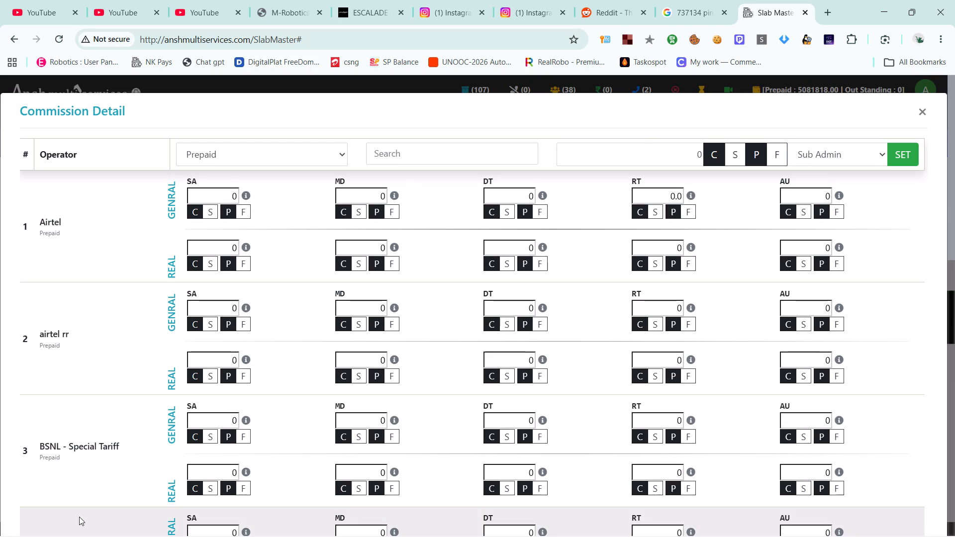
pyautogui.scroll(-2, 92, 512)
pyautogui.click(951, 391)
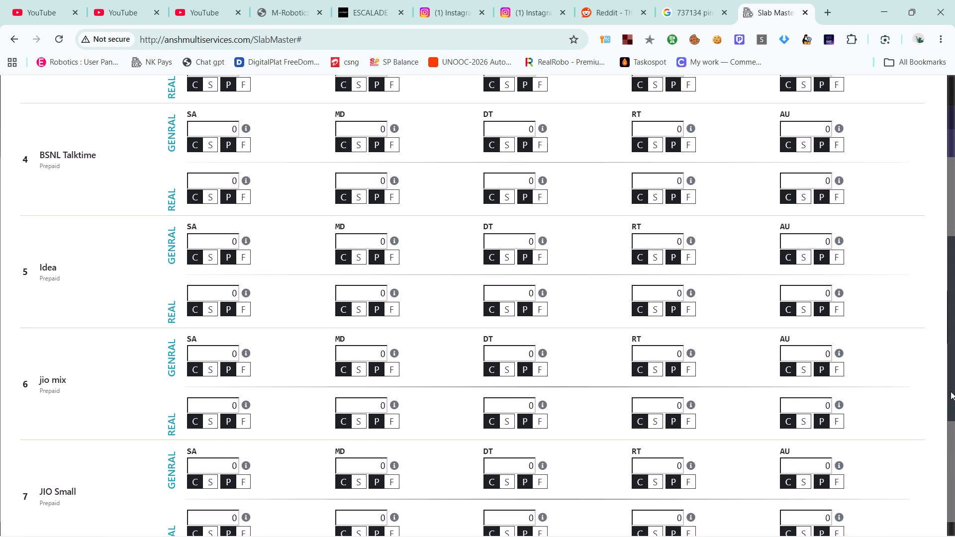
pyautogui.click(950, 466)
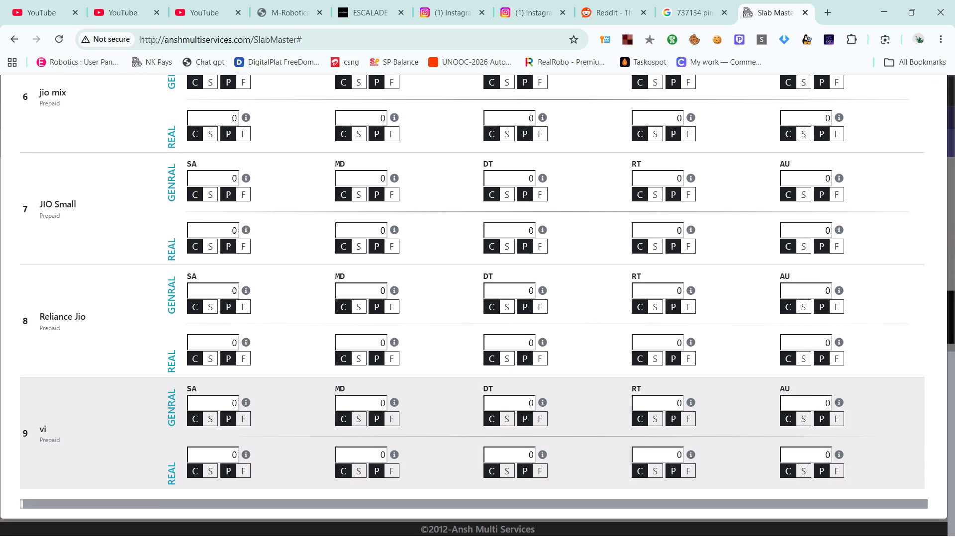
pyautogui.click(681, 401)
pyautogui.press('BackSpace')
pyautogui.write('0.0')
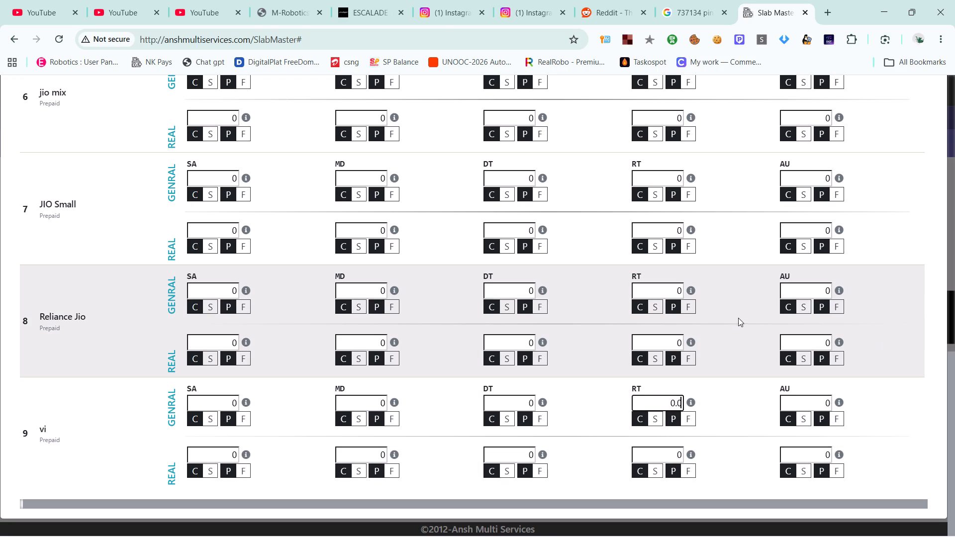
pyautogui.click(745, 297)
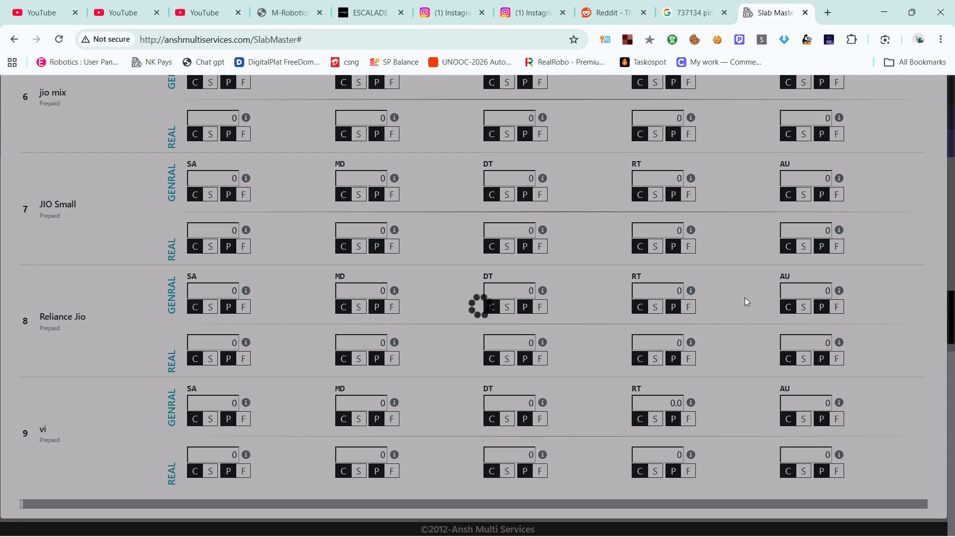
# Set the general RT commission for Reliance Jio to 0.0.
pyautogui.click(681, 289)
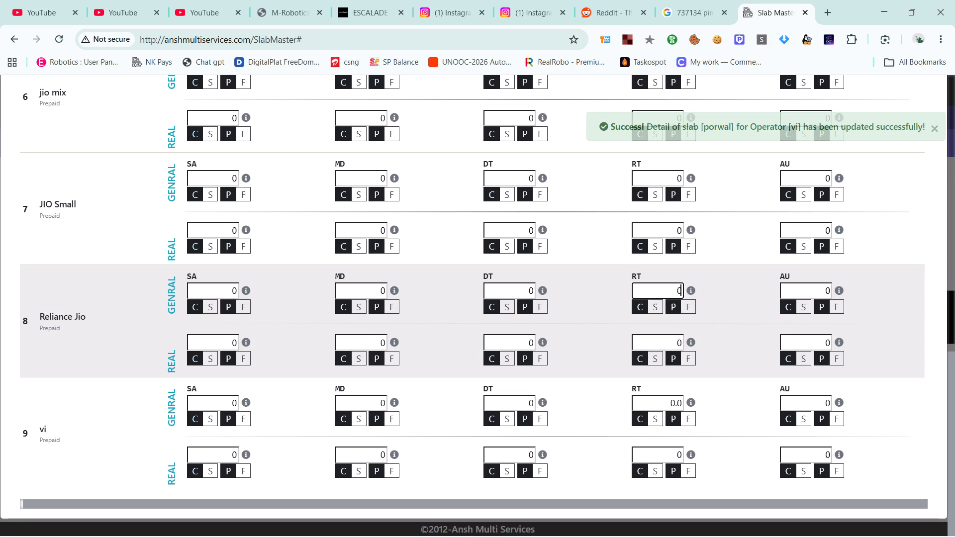
pyautogui.press('BackSpace')
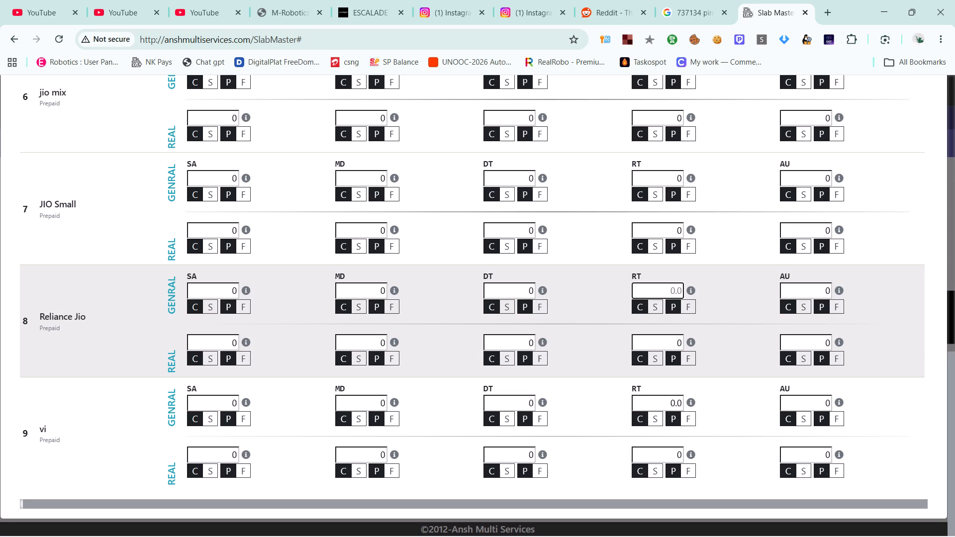
pyautogui.write('0.0')
# Set vi's general RT commission to 1.5 and close the porwal slab's commission details.
pyautogui.click(681, 400)
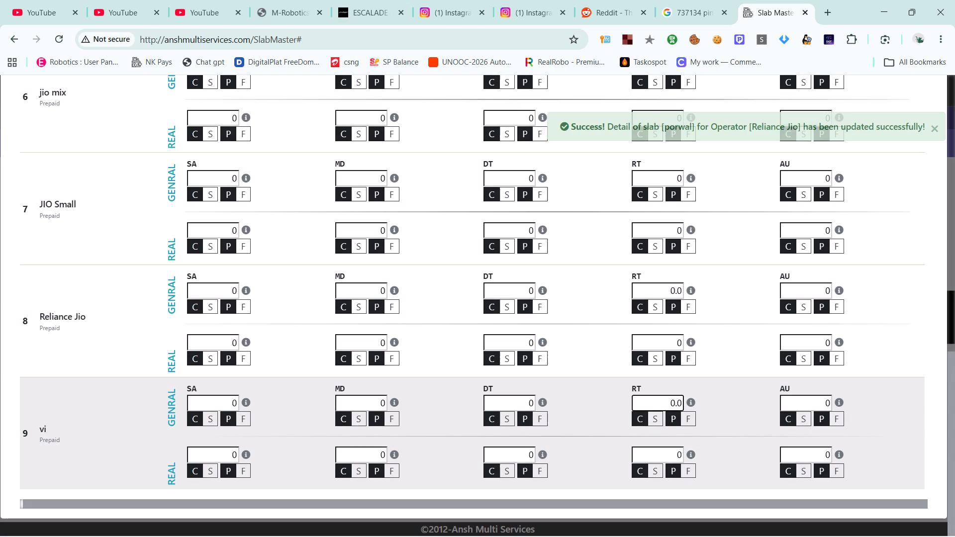
pyautogui.press('BackSpace')
pyautogui.press('BackSpace')
pyautogui.press('BackSpace')
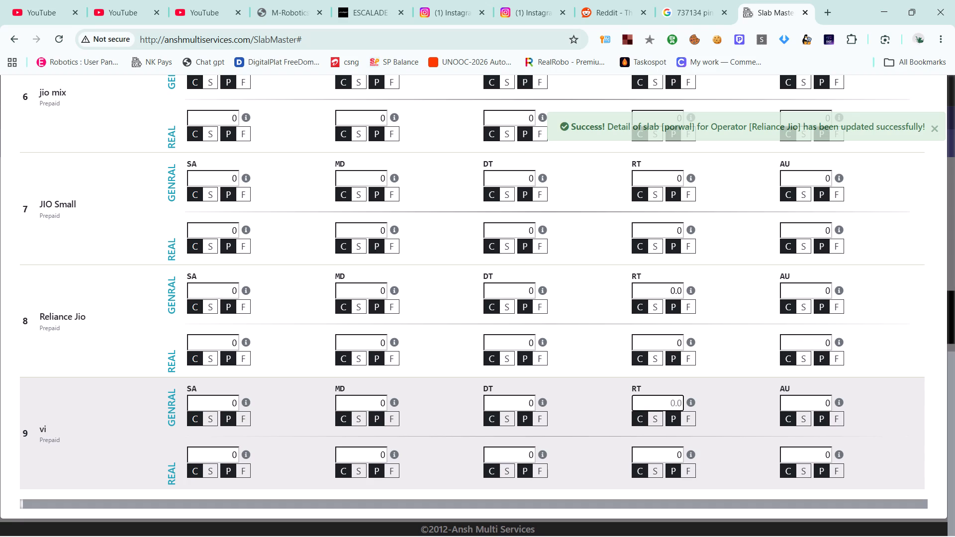
pyautogui.write('1.5')
pyautogui.click(748, 347)
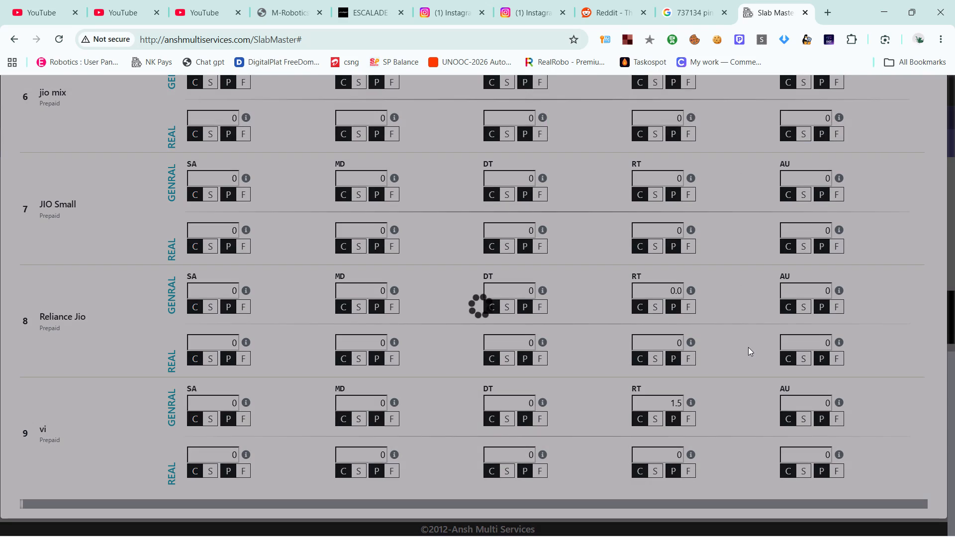
pyautogui.scroll(1, 497, 304)
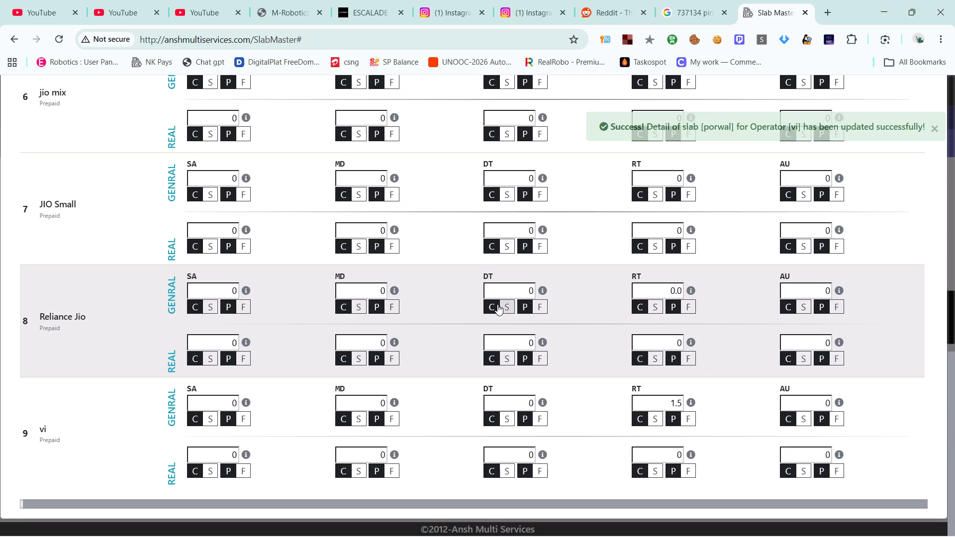
pyautogui.scroll(1, 497, 304)
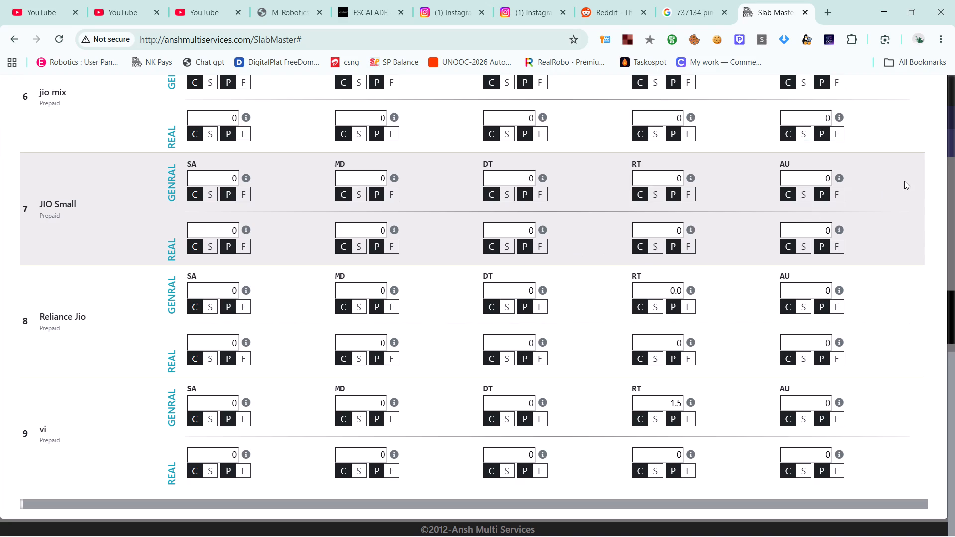
pyautogui.click(954, 145)
pyautogui.click(954, 145)
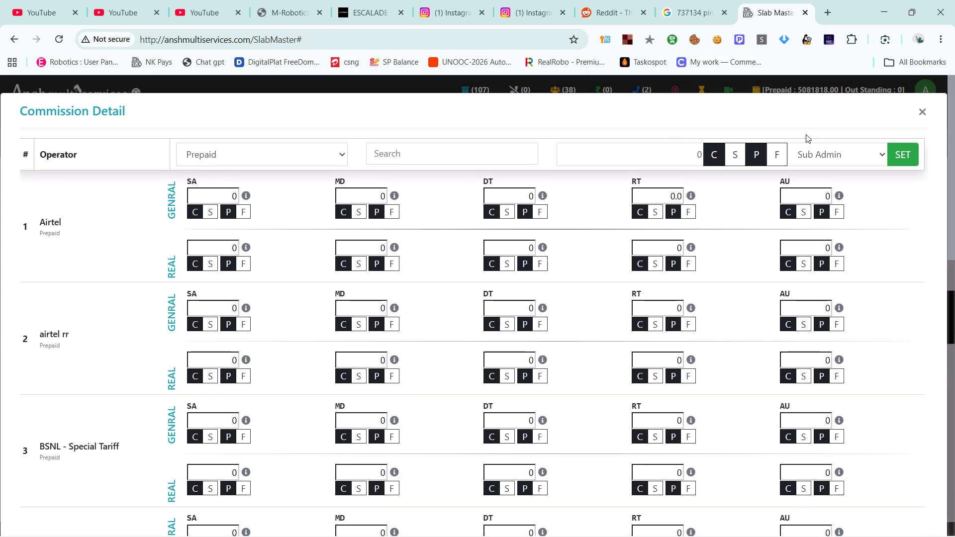
pyautogui.click(922, 112)
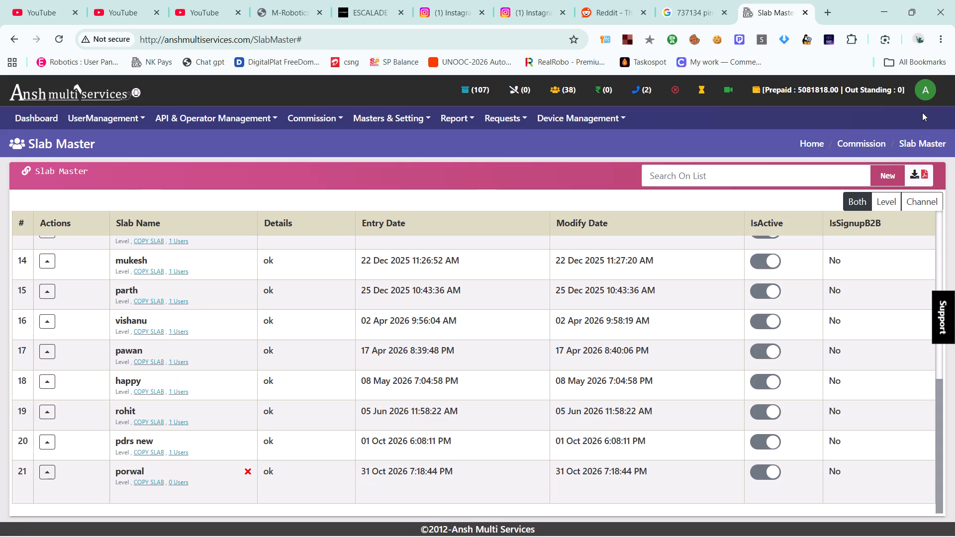
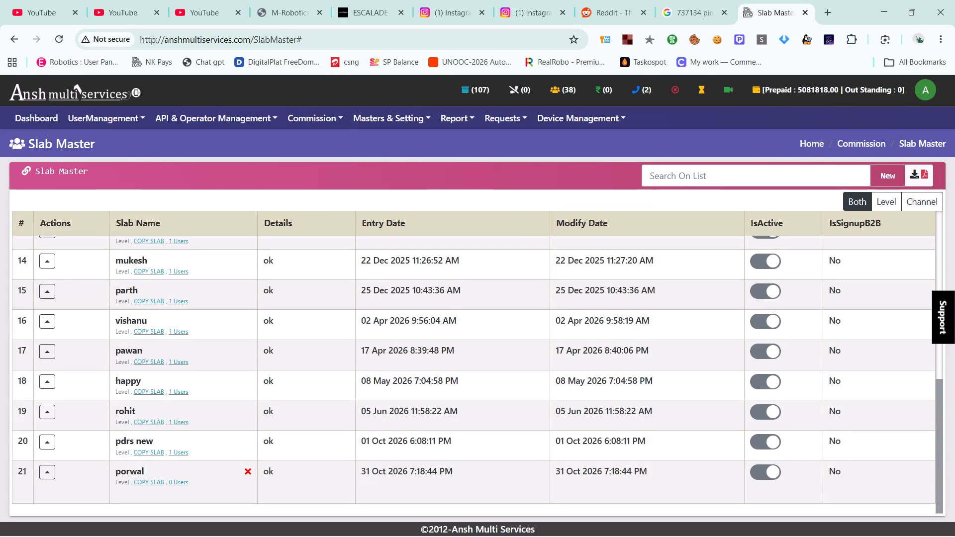
pyautogui.scroll(-1, 421, 383)
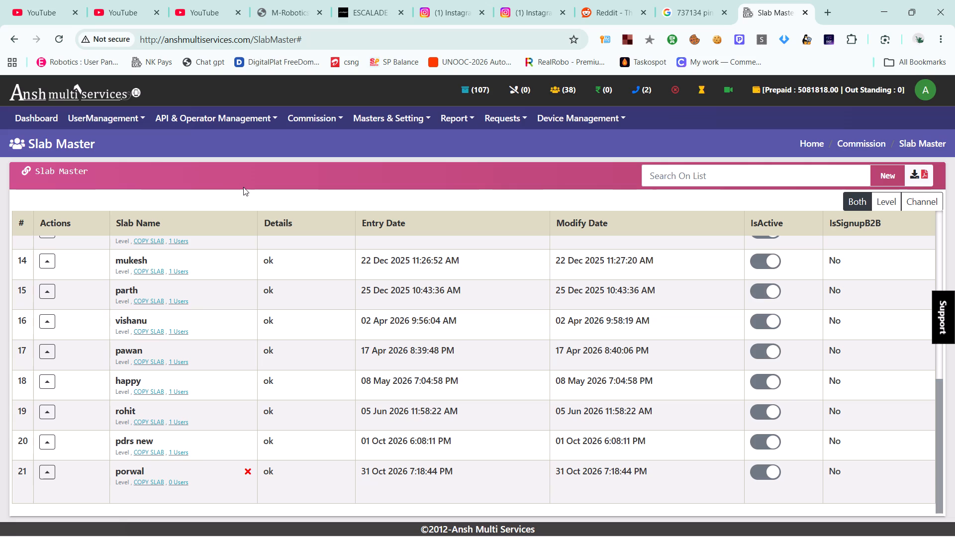
pyautogui.click(230, 116)
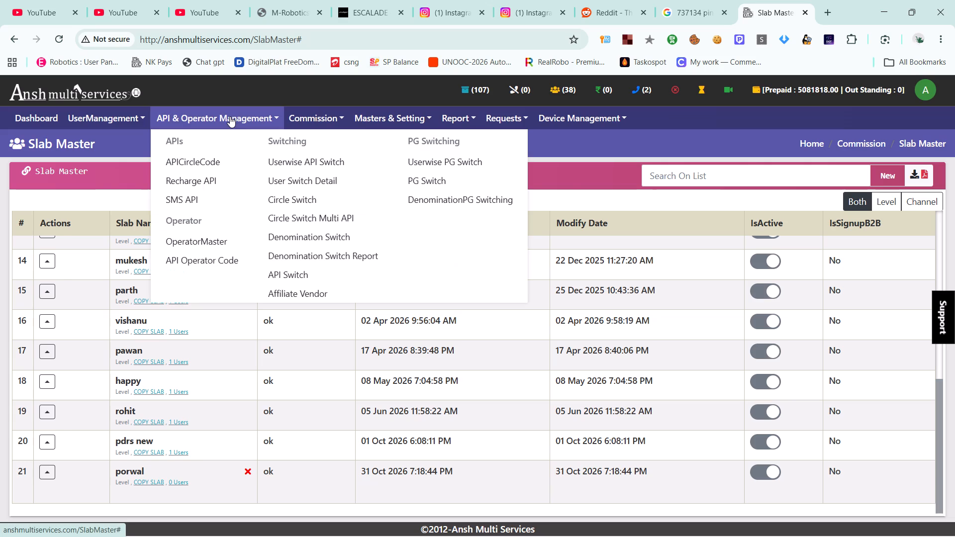
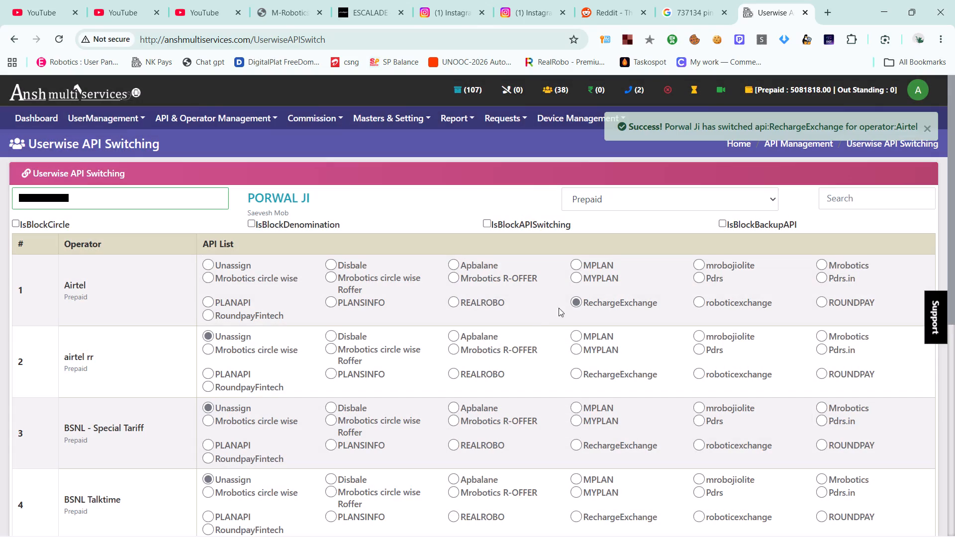
pyautogui.scroll(-2, 162, 363)
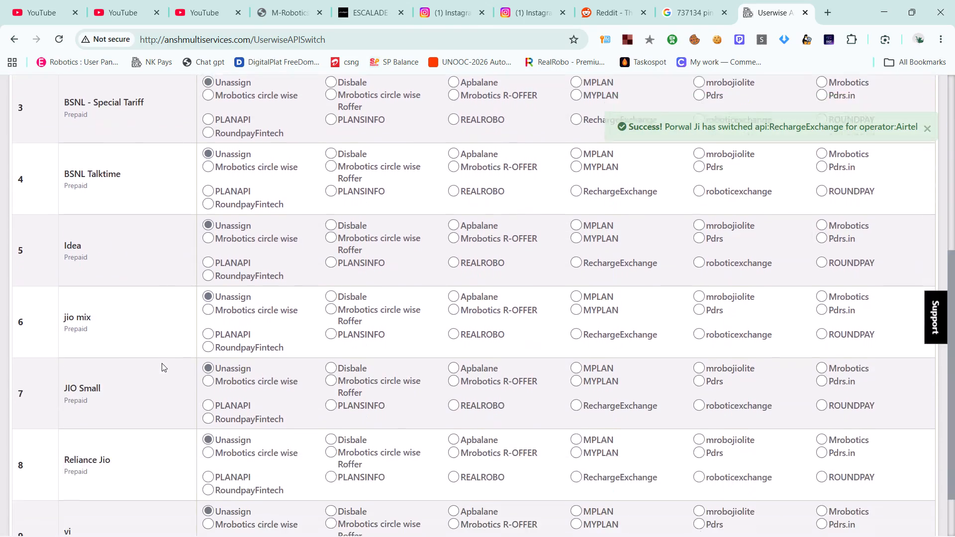
pyautogui.scroll(-3, 162, 363)
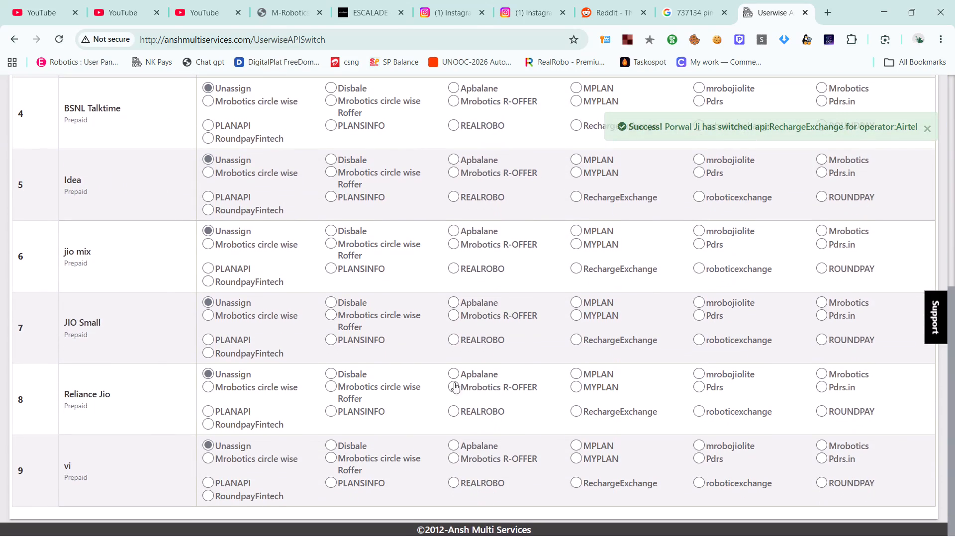
pyautogui.click(578, 413)
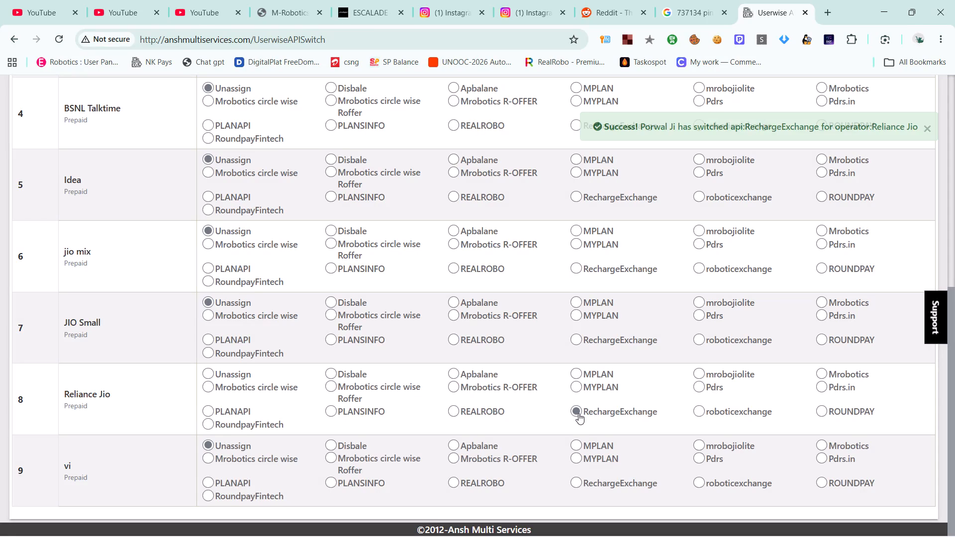
pyautogui.click(575, 481)
# Open the User List page from user management.
pyautogui.scroll(3, 133, 185)
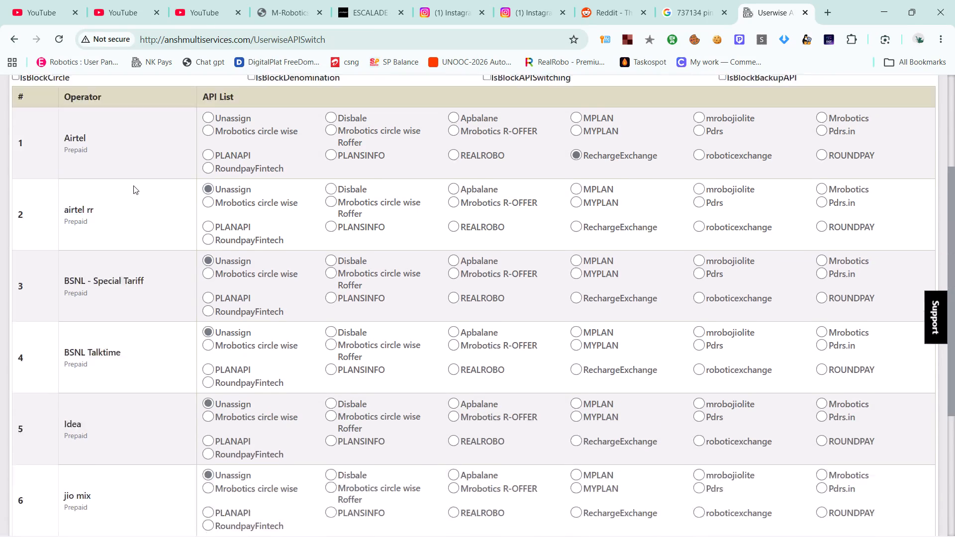
pyautogui.click(98, 118)
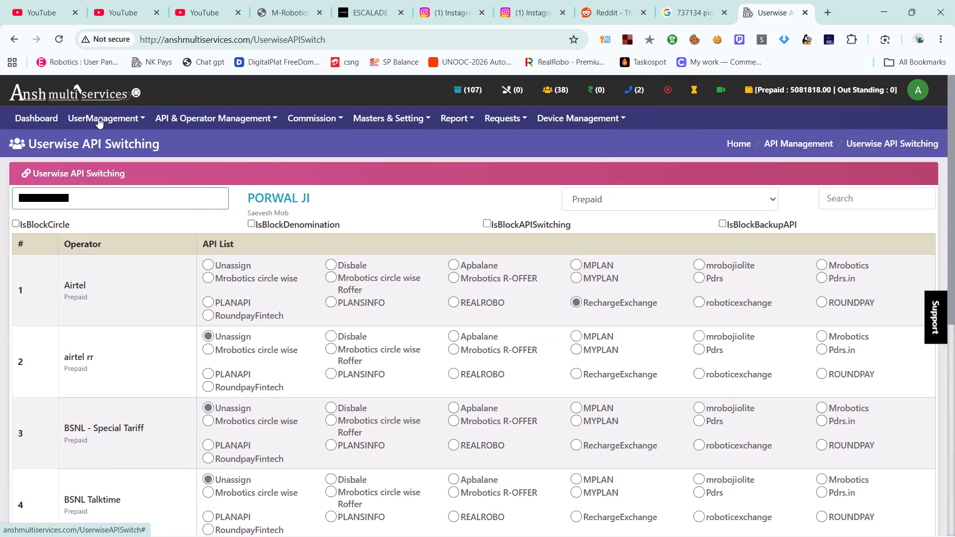
pyautogui.click(88, 183)
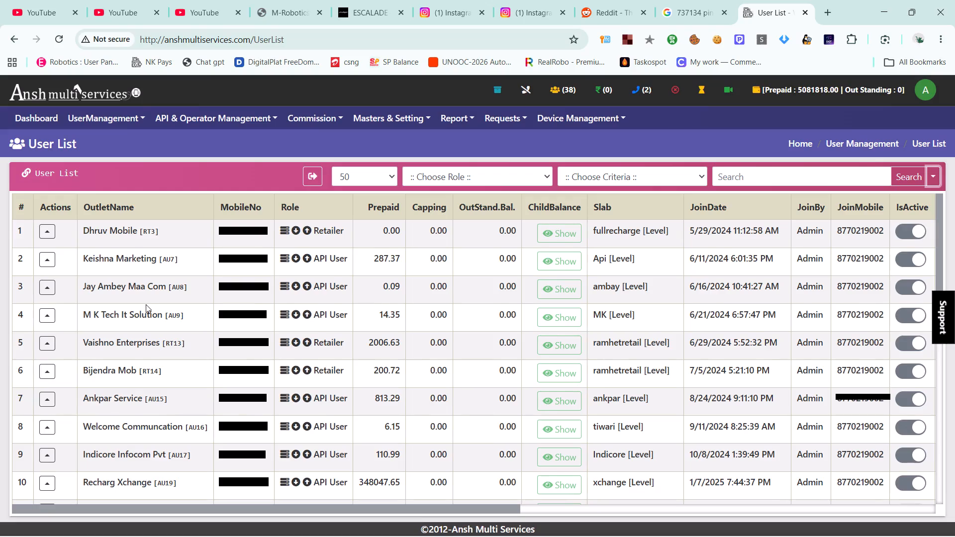
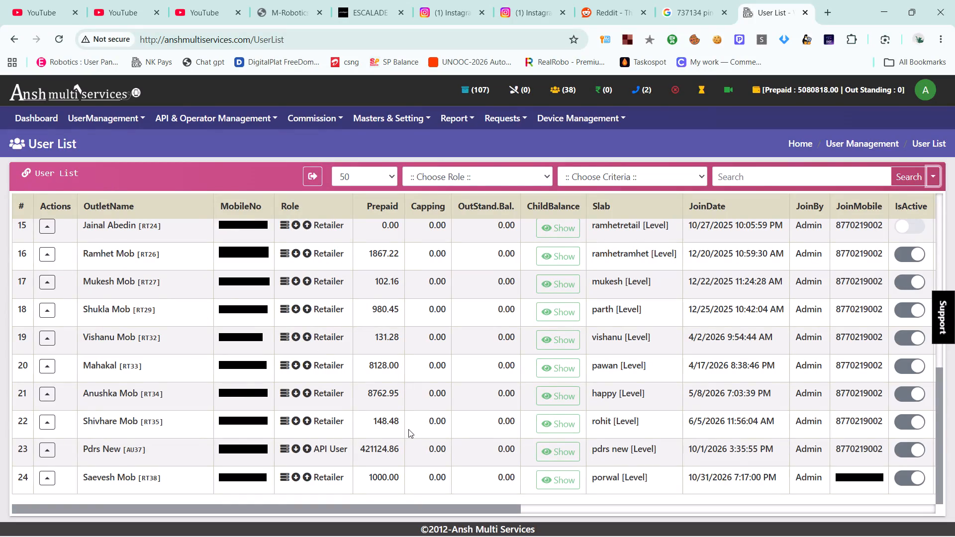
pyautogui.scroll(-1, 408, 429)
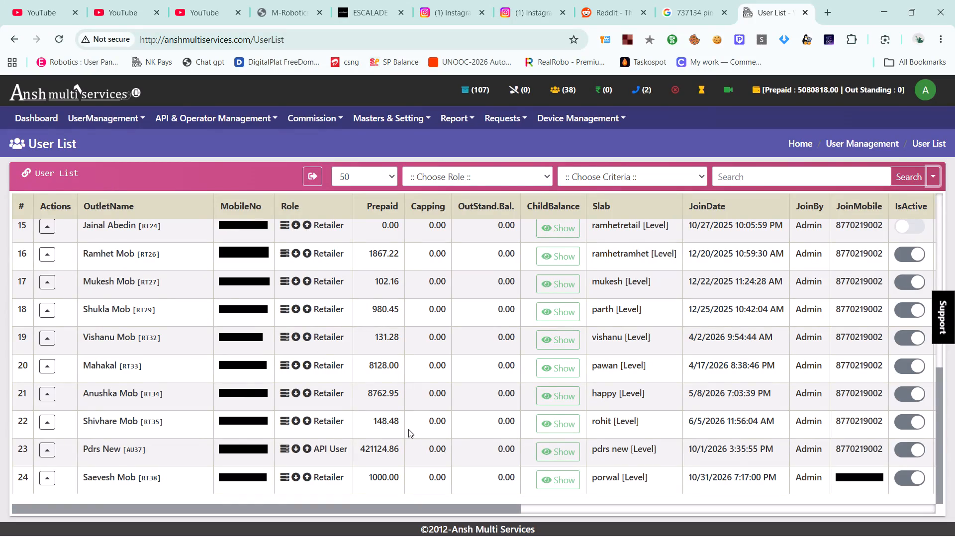
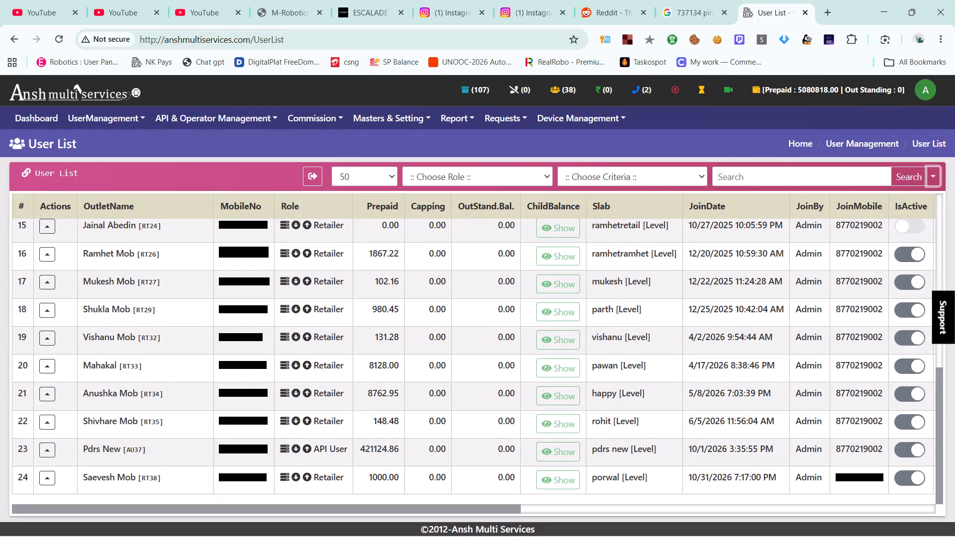
# Start a new user in the User Creation form with the Test 2 [Level] slab and the Retailer role.
pyautogui.click(88, 118)
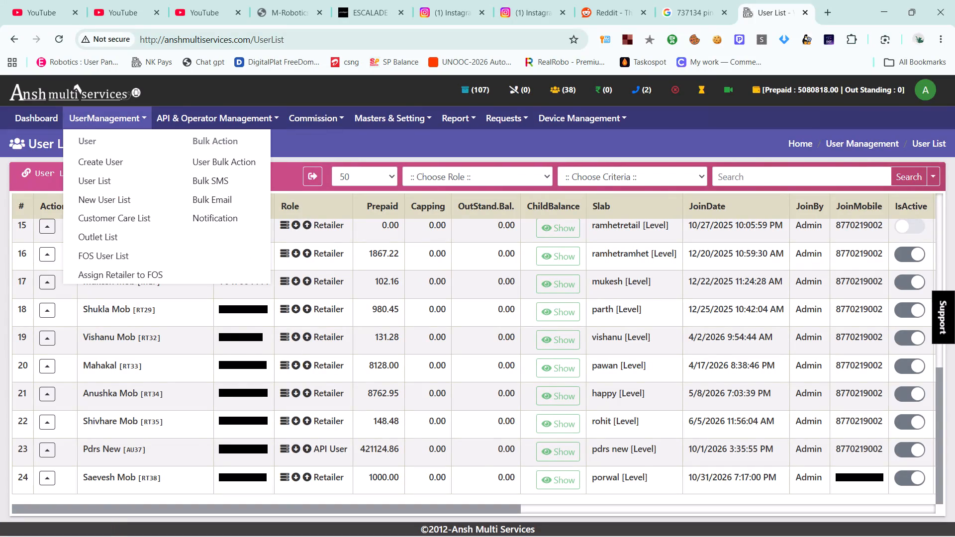
pyautogui.click(97, 159)
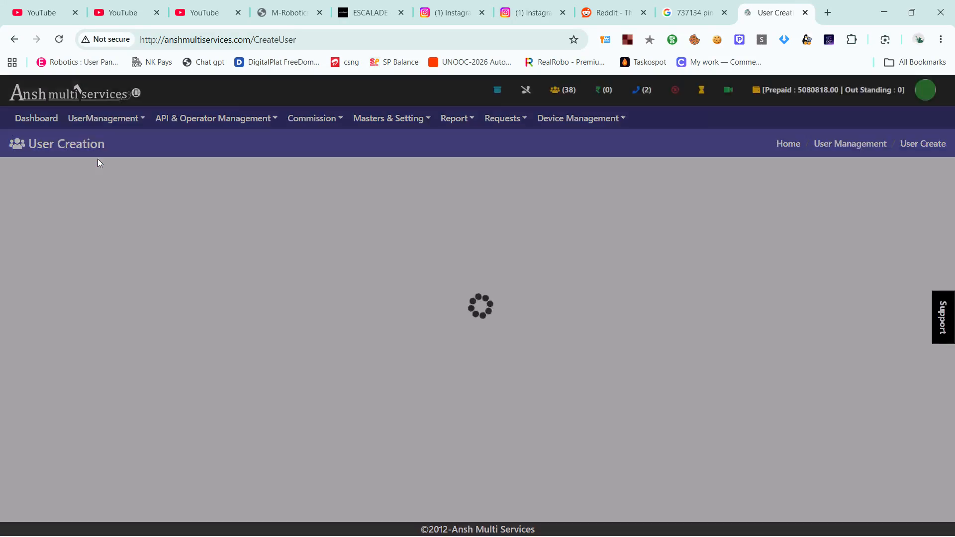
pyautogui.click(216, 276)
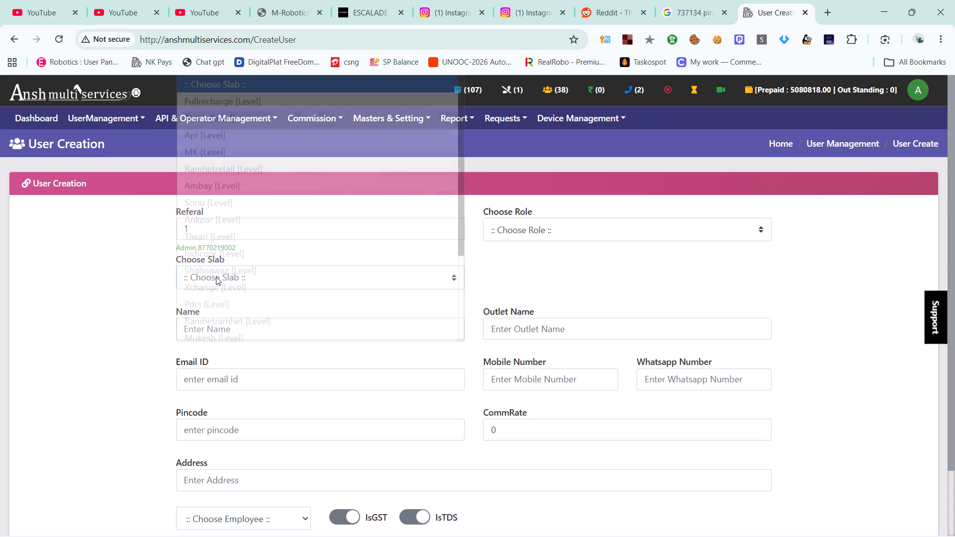
pyautogui.click(223, 117)
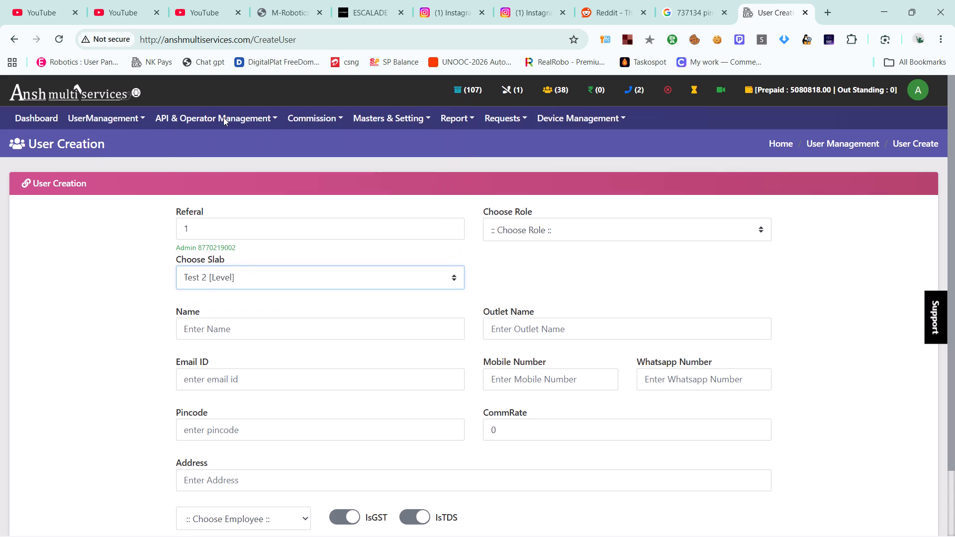
pyautogui.click(509, 227)
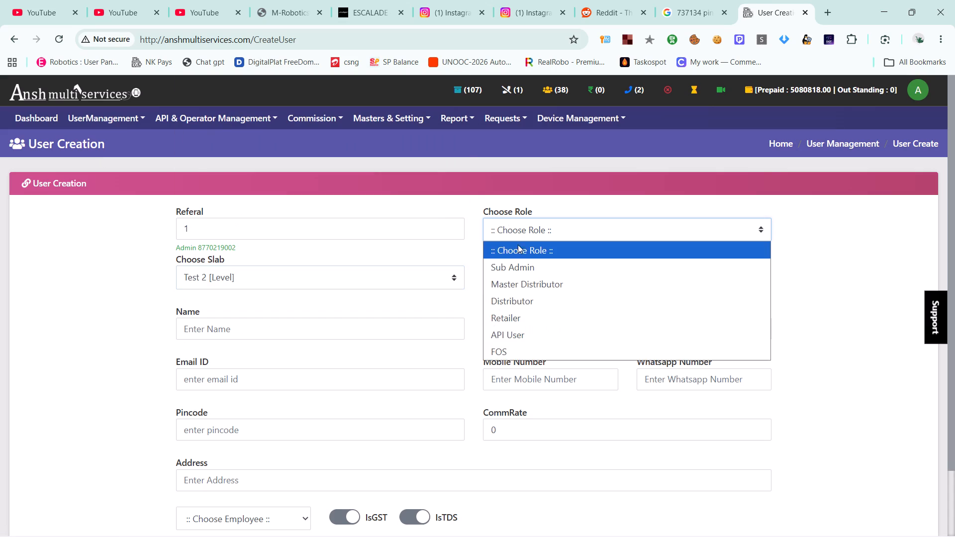
pyautogui.click(536, 318)
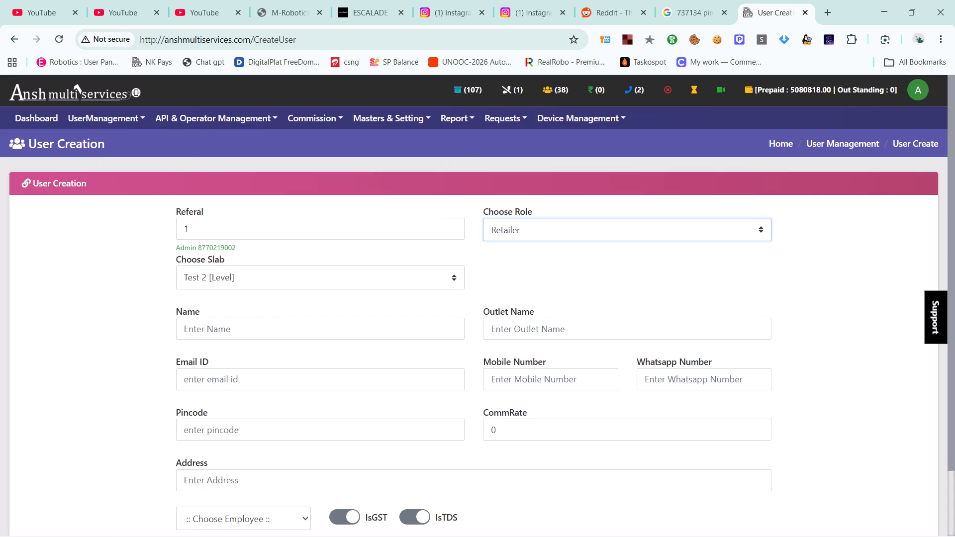
# Fill in the new retailer's personal details, starting with the name Vishal.
pyautogui.click(396, 326)
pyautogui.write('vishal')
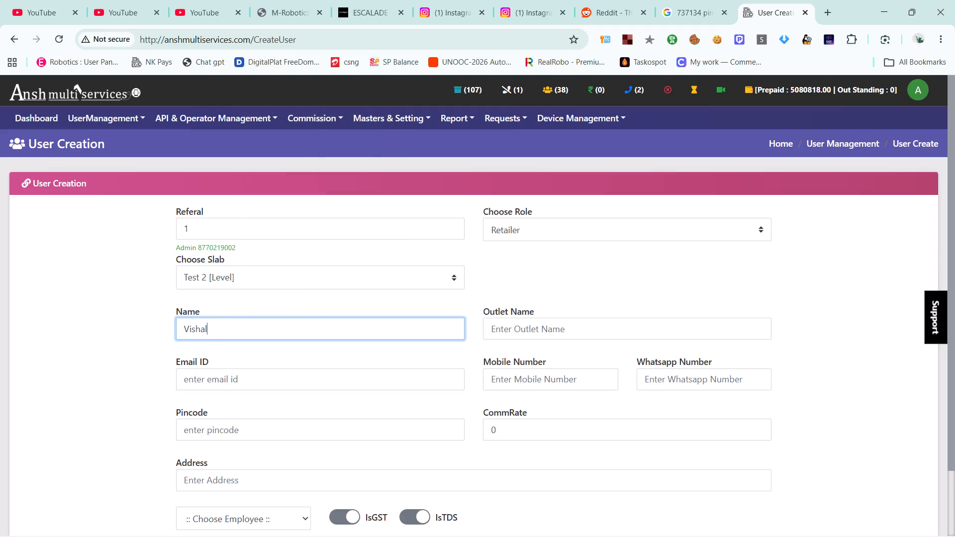
# Enter Vishal Mob as the outlet name in the new retailer's user creation form.
pyautogui.click(396, 326)
pyautogui.click(512, 326)
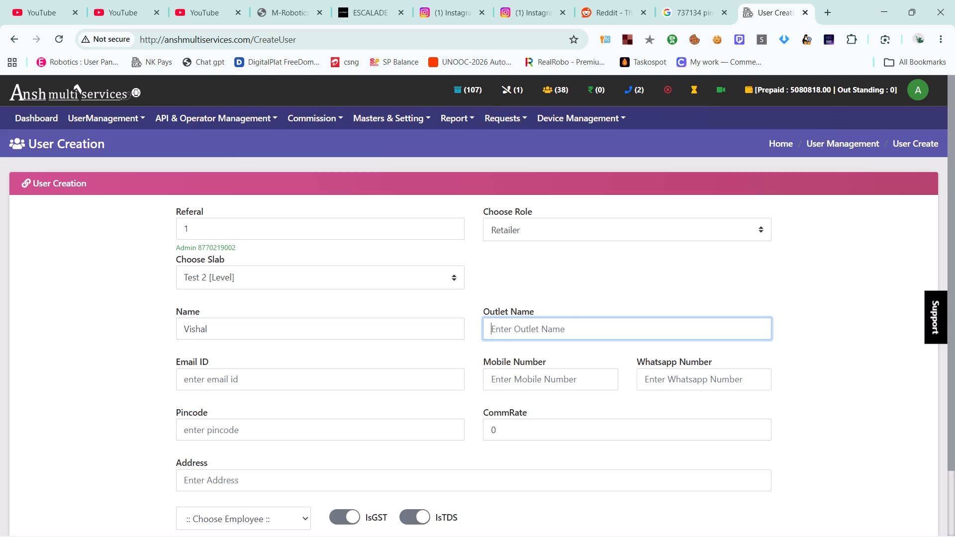
pyautogui.write('vishal')
pyautogui.press('space')
pyautogui.write('mob')
# Fill in the new retailer's email ID in the user creation form.
pyautogui.click(349, 376)
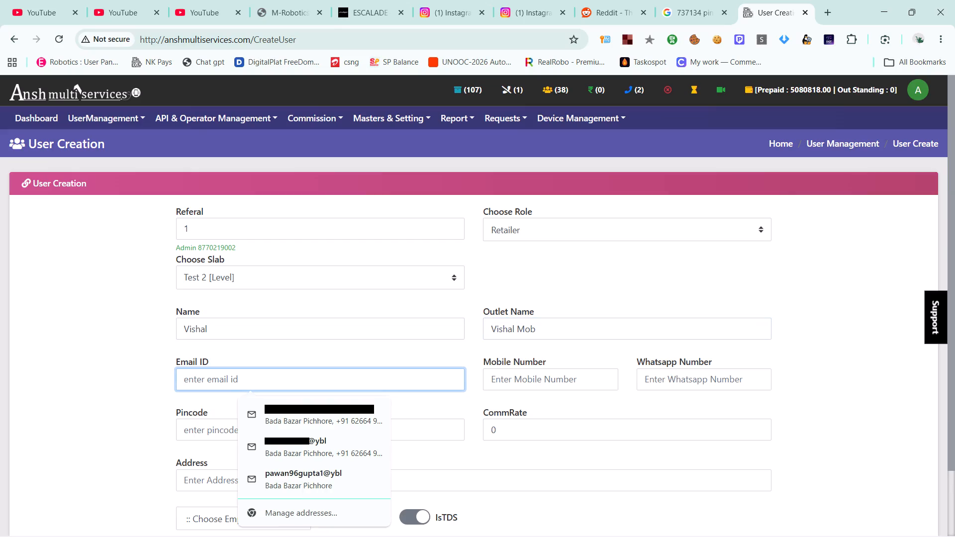
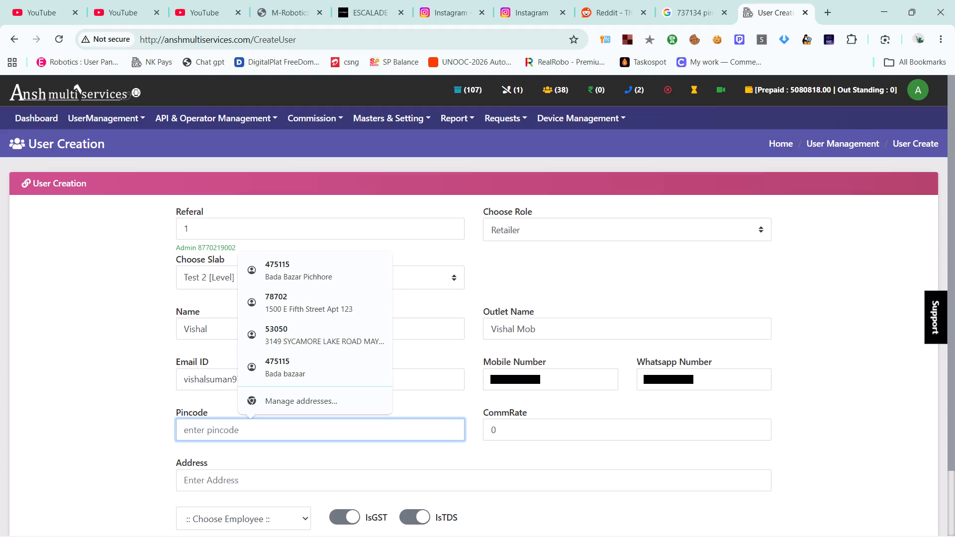
# Enter the new retailer's pincode in the user creation form.
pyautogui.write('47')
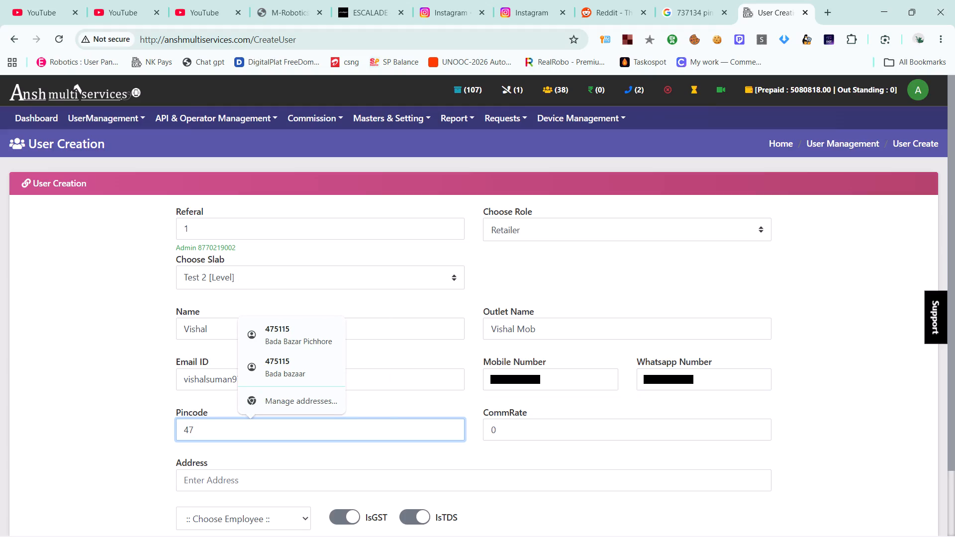
# Fill in the Vishal Mob retailer's pincode and address, and create the user.
pyautogui.write('6339')
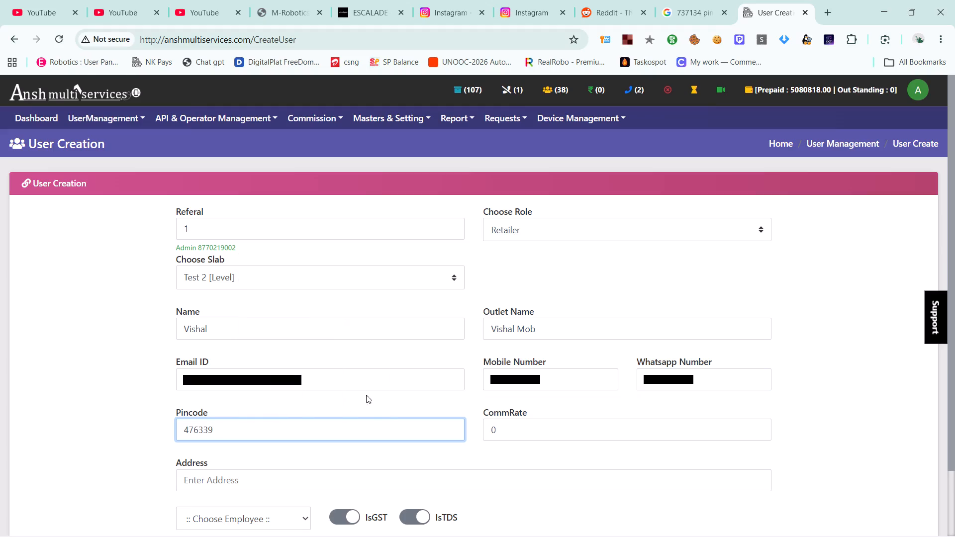
pyautogui.scroll(-1, 368, 390)
pyautogui.click(368, 390)
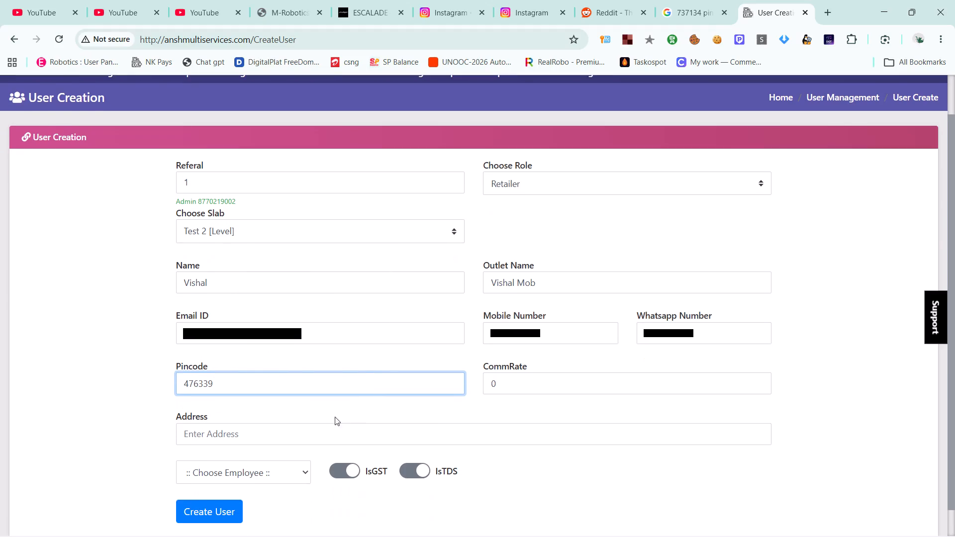
pyautogui.click(258, 439)
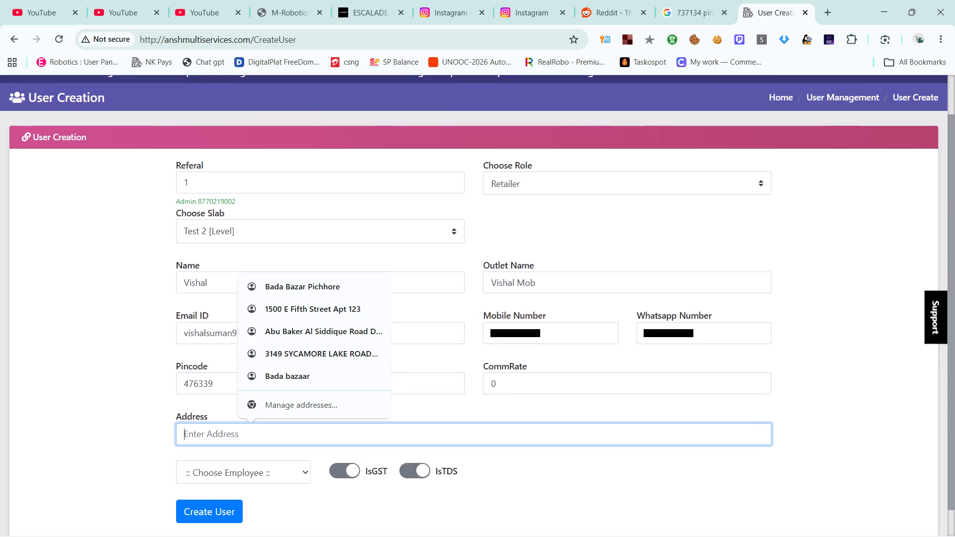
pyautogui.press('s')
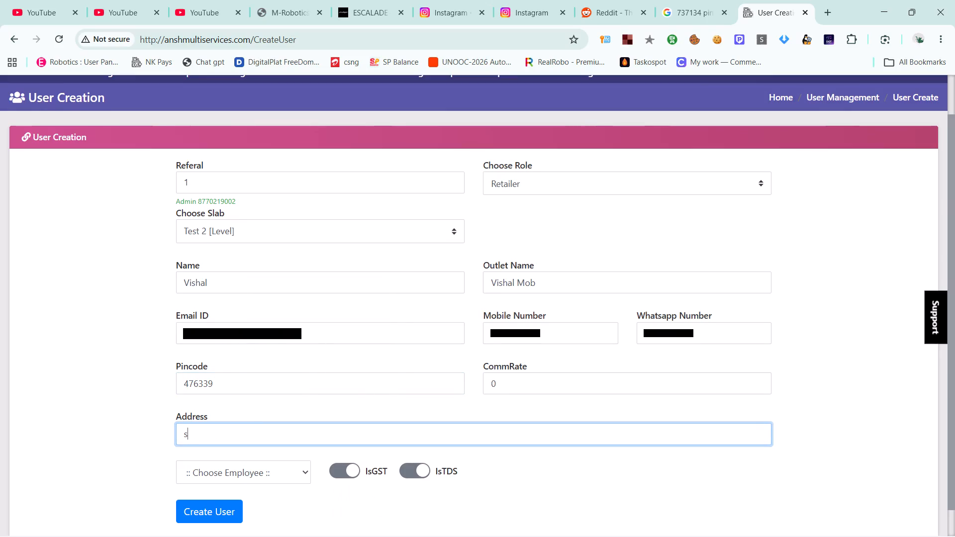
pyautogui.write('he')
pyautogui.press('o')
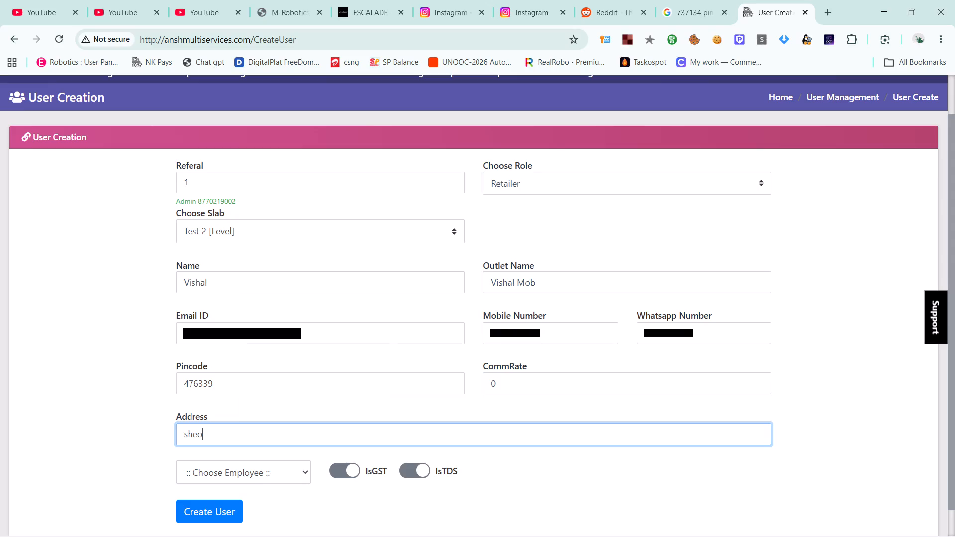
pyautogui.press('p')
pyautogui.write('ur')
pyautogui.click(207, 513)
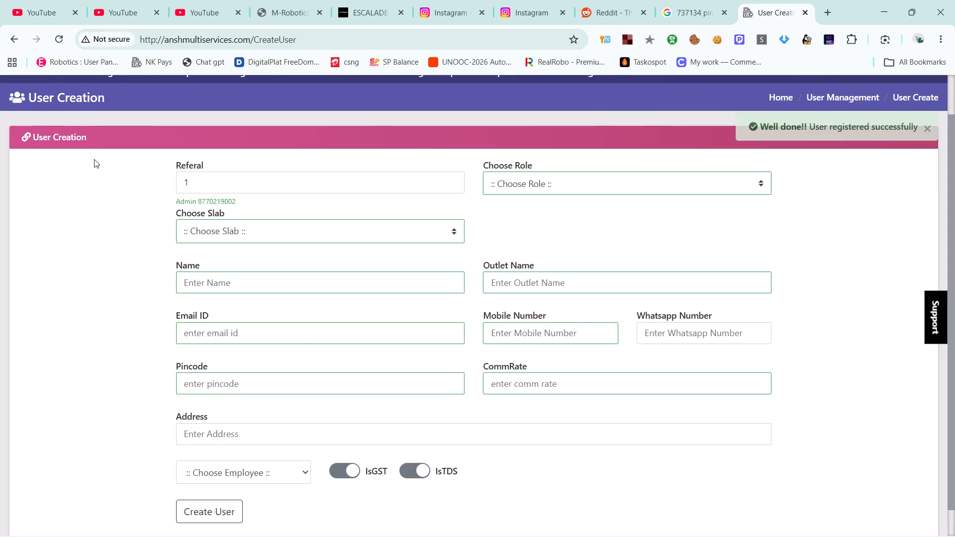
# Open the user list and look up the new Vishal Mob retailer's entry.
pyautogui.scroll(1, 94, 159)
pyautogui.click(90, 114)
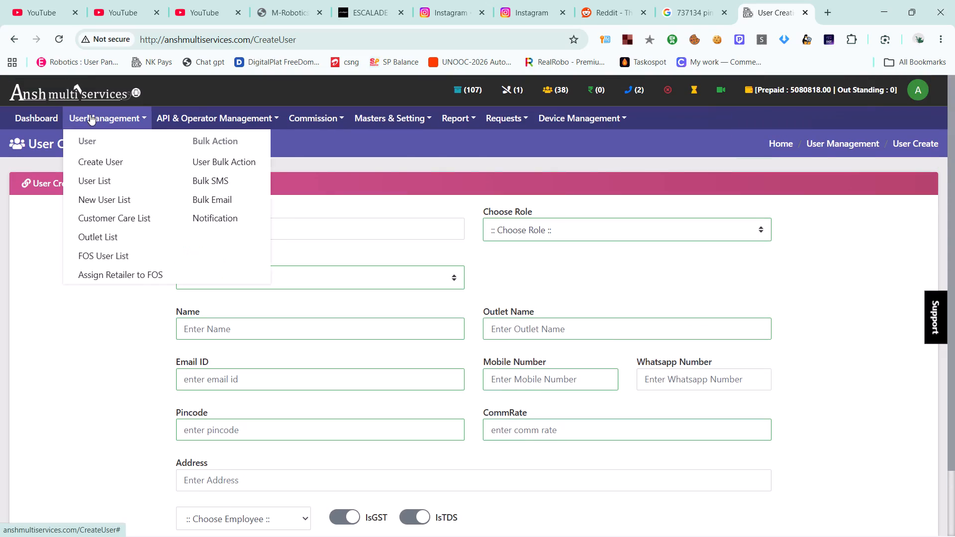
pyautogui.click(98, 180)
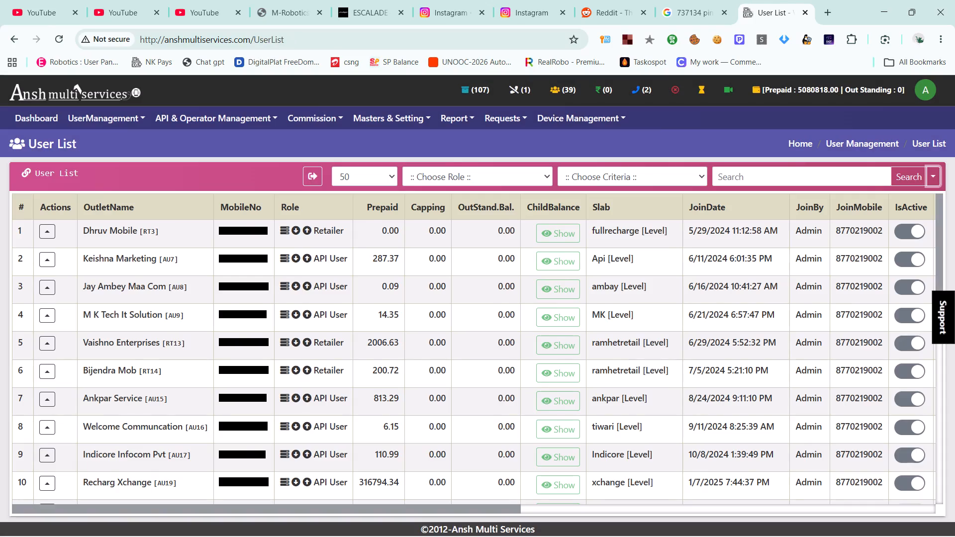
pyautogui.scroll(-6, 144, 314)
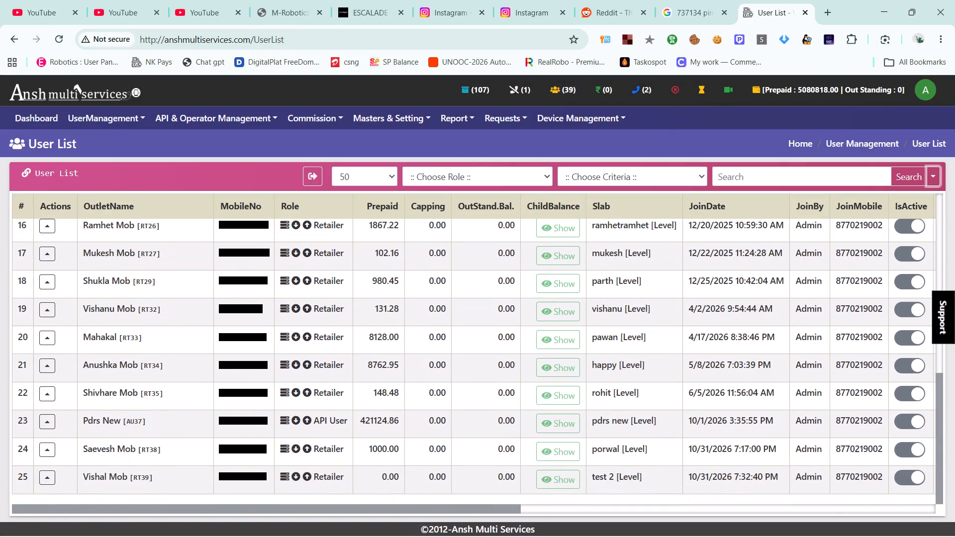
pyautogui.scroll(3, 144, 314)
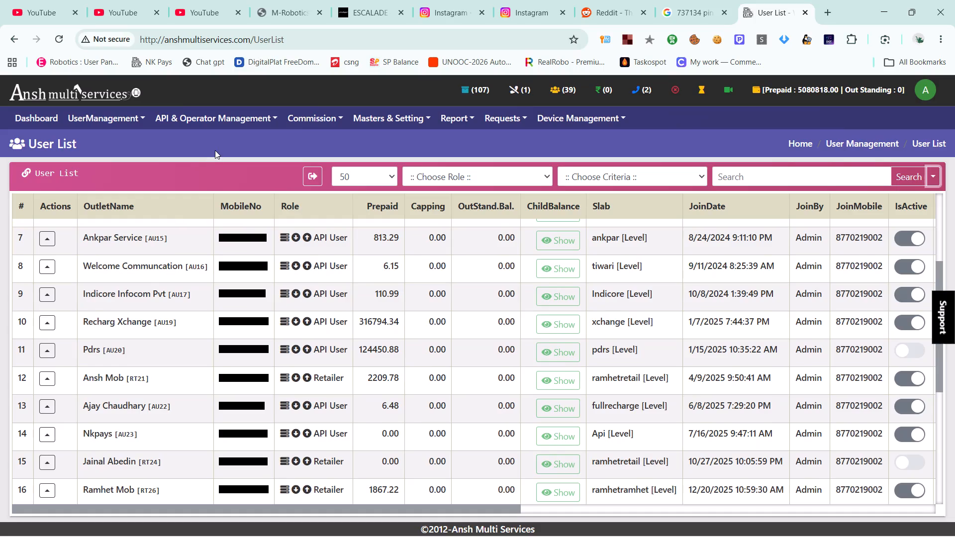
# Add a new Level slab named vishal with the remark ok in Slab Master and save it.
pyautogui.click(310, 117)
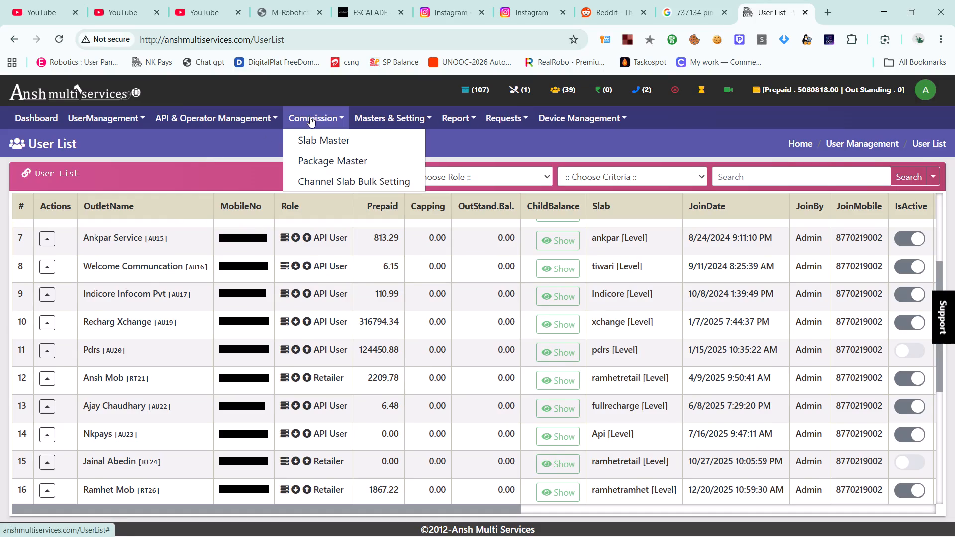
pyautogui.click(317, 138)
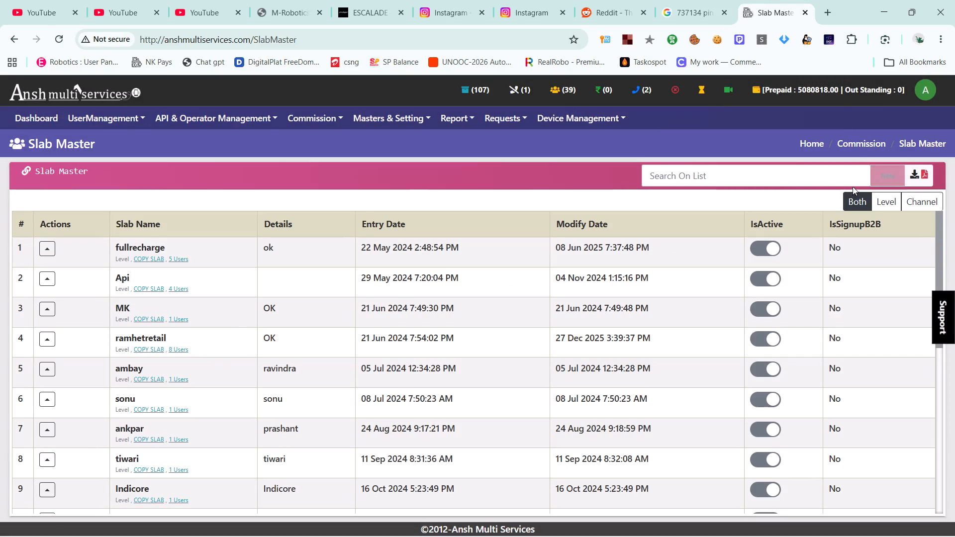
pyautogui.click(885, 175)
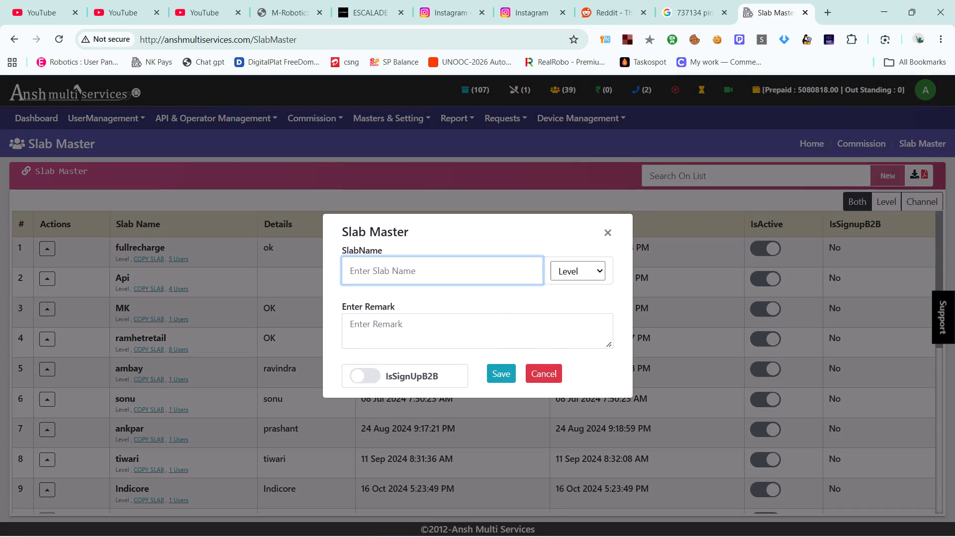
pyautogui.press('v')
pyautogui.press('i')
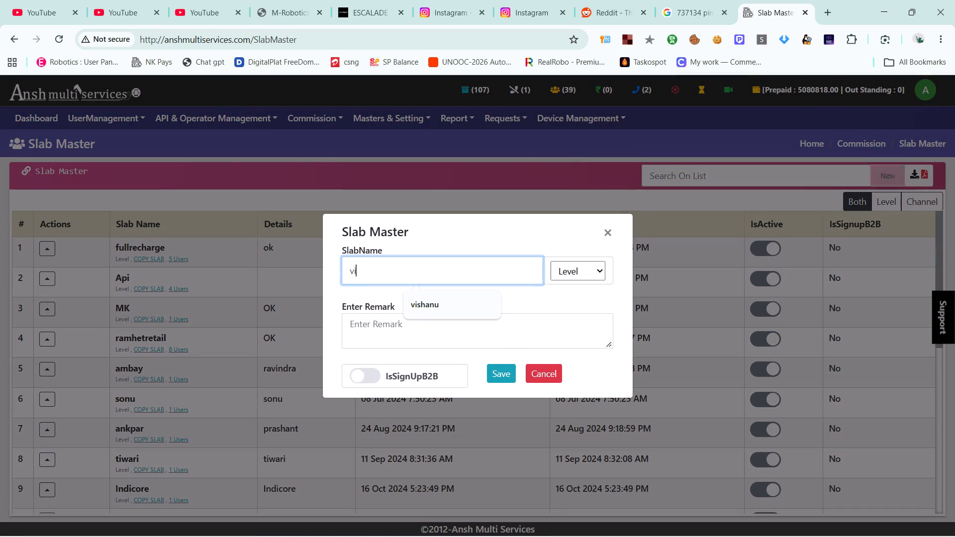
pyautogui.write('shal')
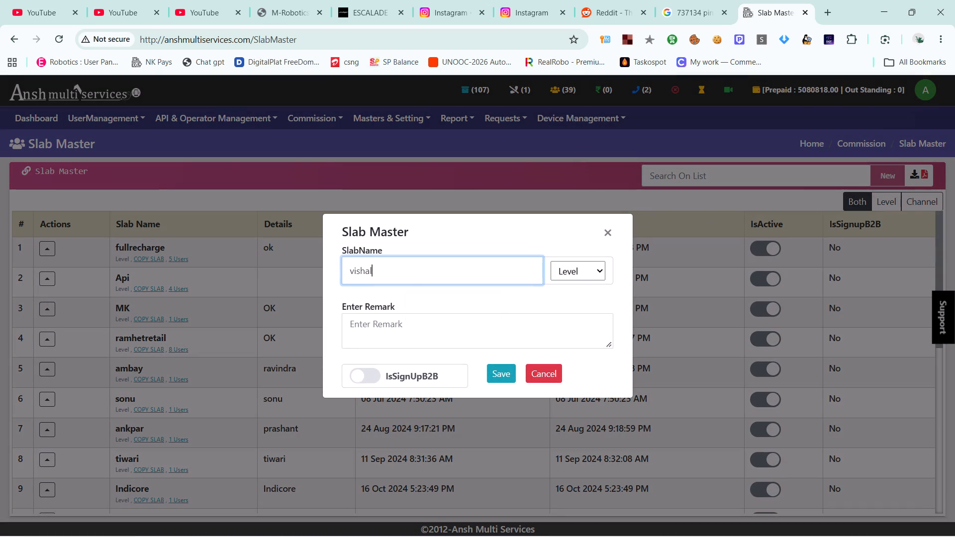
pyautogui.click(446, 320)
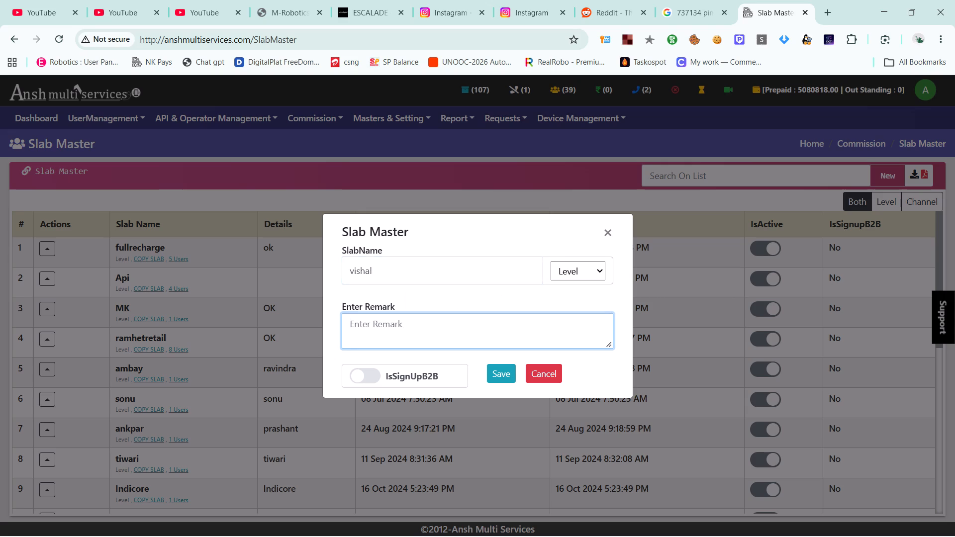
pyautogui.write('ok')
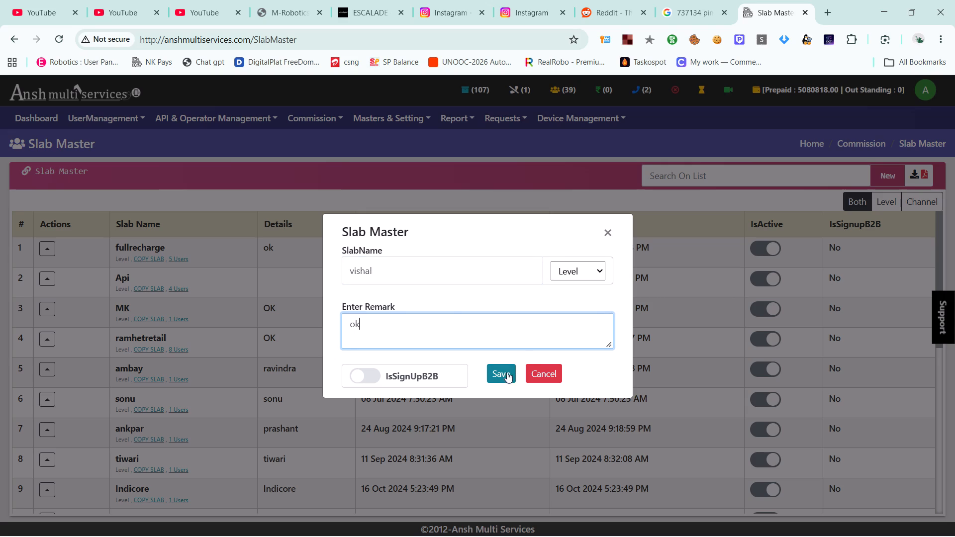
pyautogui.click(501, 373)
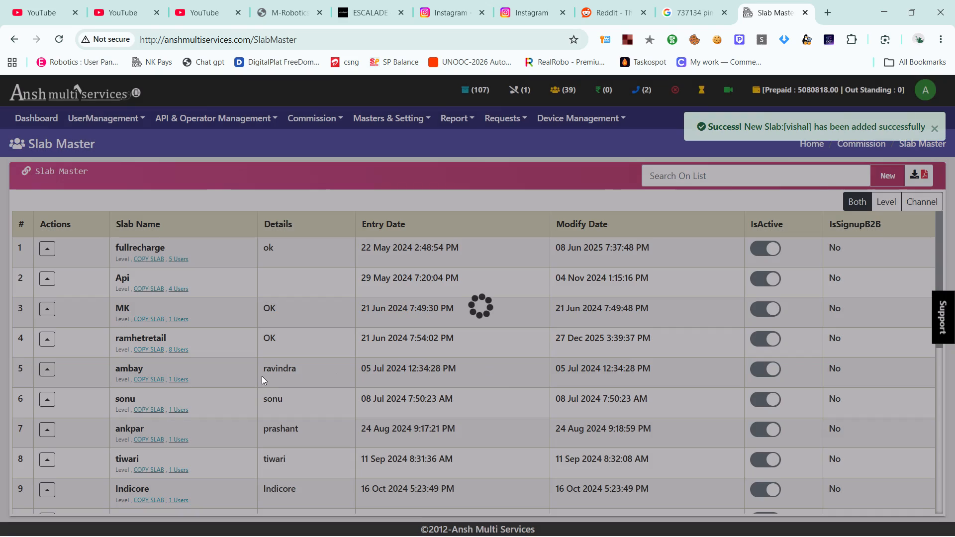
# Open the vishal slab's recharge commission details and set Airtel's general RT commission to 0.0.
pyautogui.scroll(-4, 262, 376)
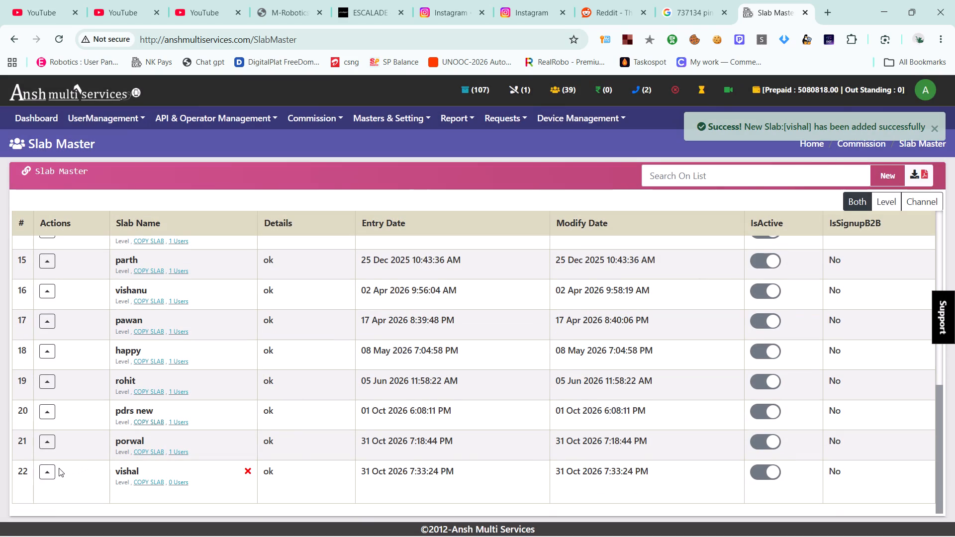
pyautogui.click(49, 469)
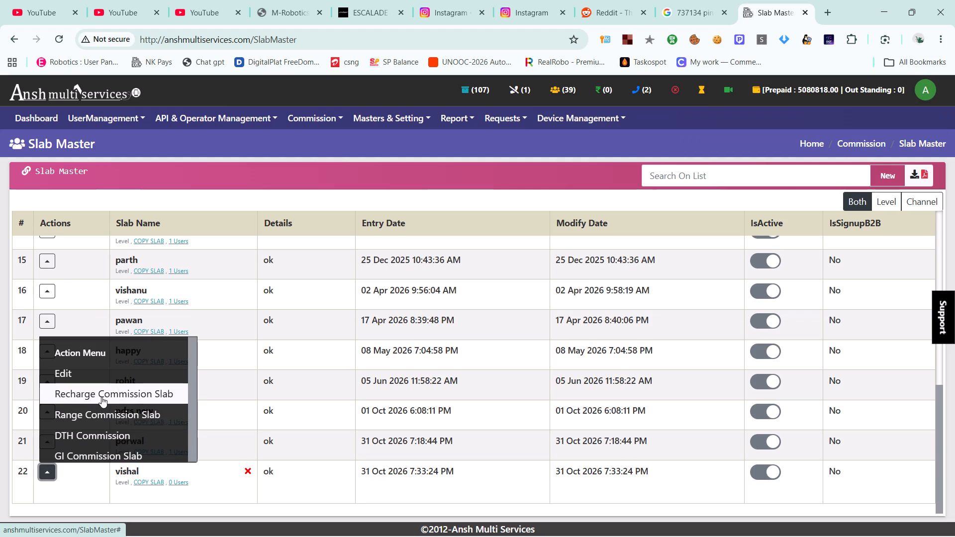
pyautogui.click(102, 396)
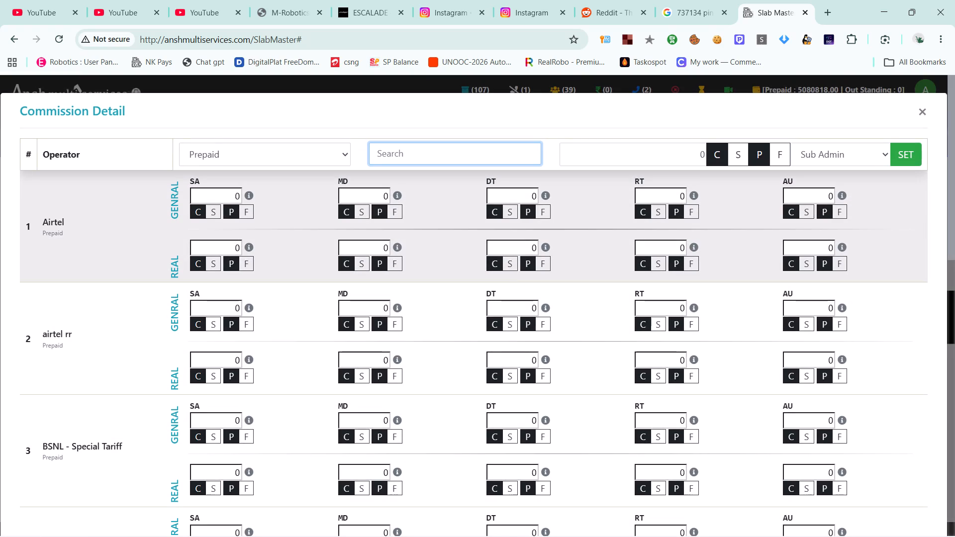
pyautogui.click(684, 198)
pyautogui.press('BackSpace')
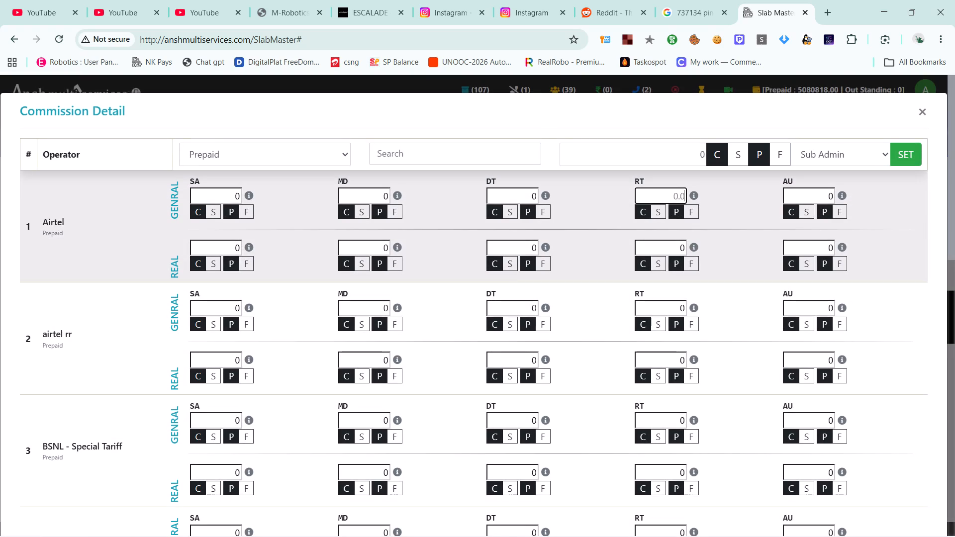
pyautogui.write('0.0')
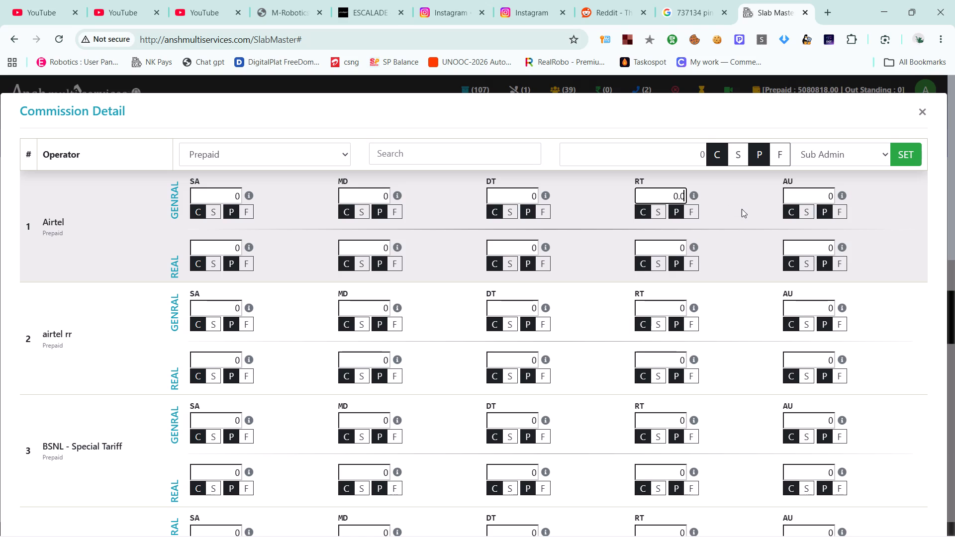
pyautogui.click(742, 209)
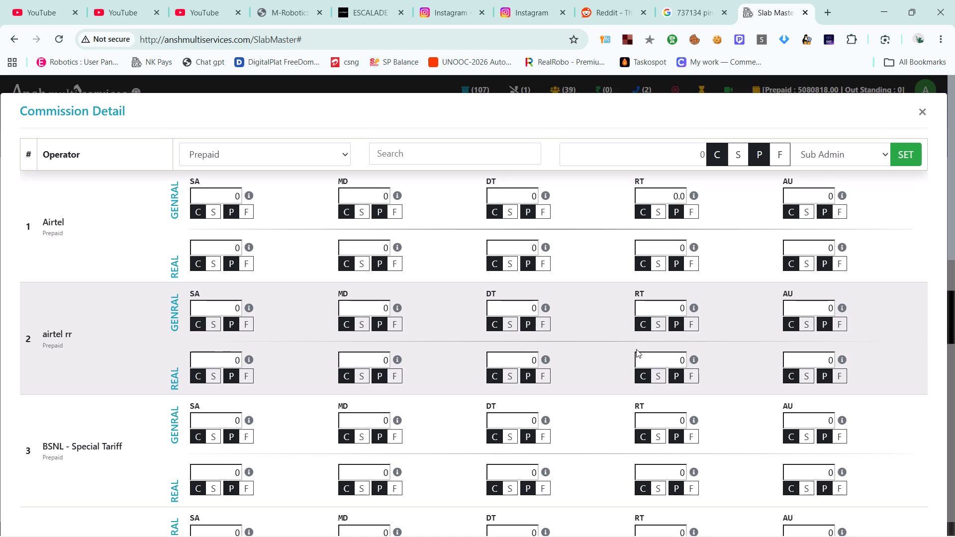
# Set Reliance Jio's general RT commission to 0.0 in the vishal slab's prepaid commission details.
pyautogui.scroll(-1, 636, 349)
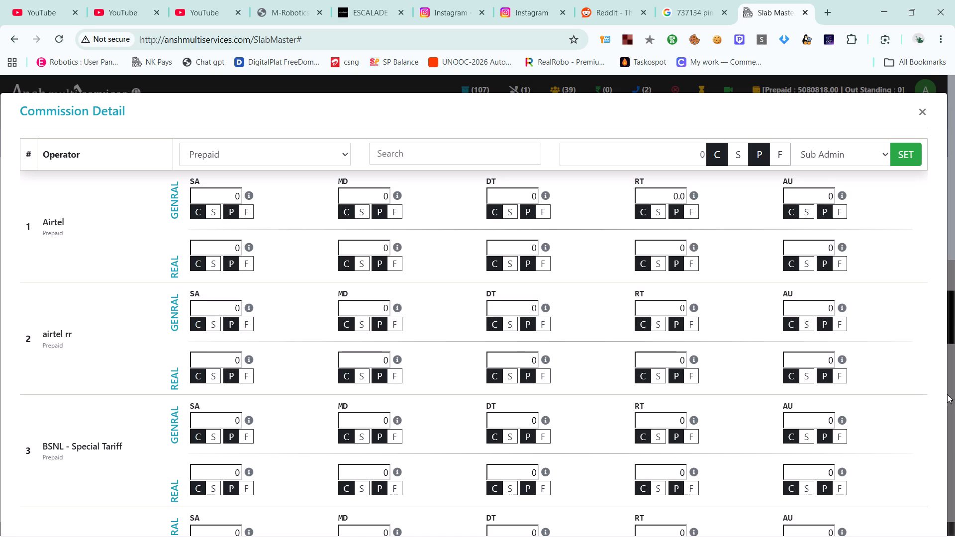
pyautogui.click(954, 398)
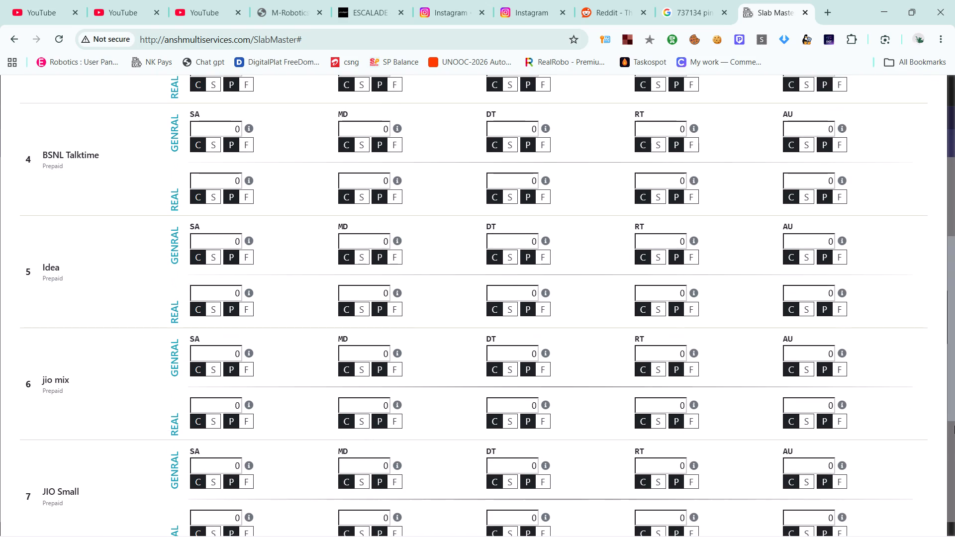
pyautogui.click(948, 459)
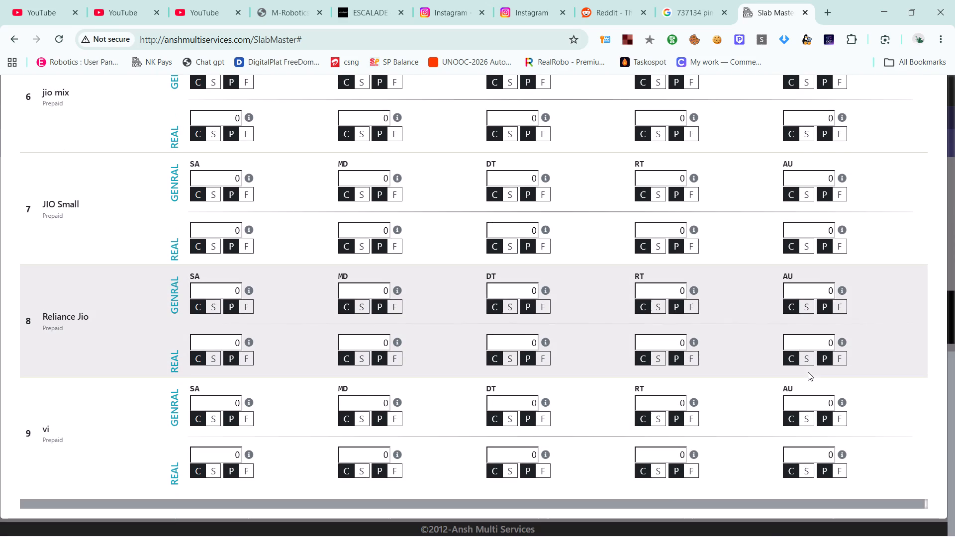
pyautogui.click(684, 288)
pyautogui.press('BackSpace')
pyautogui.write('0.0')
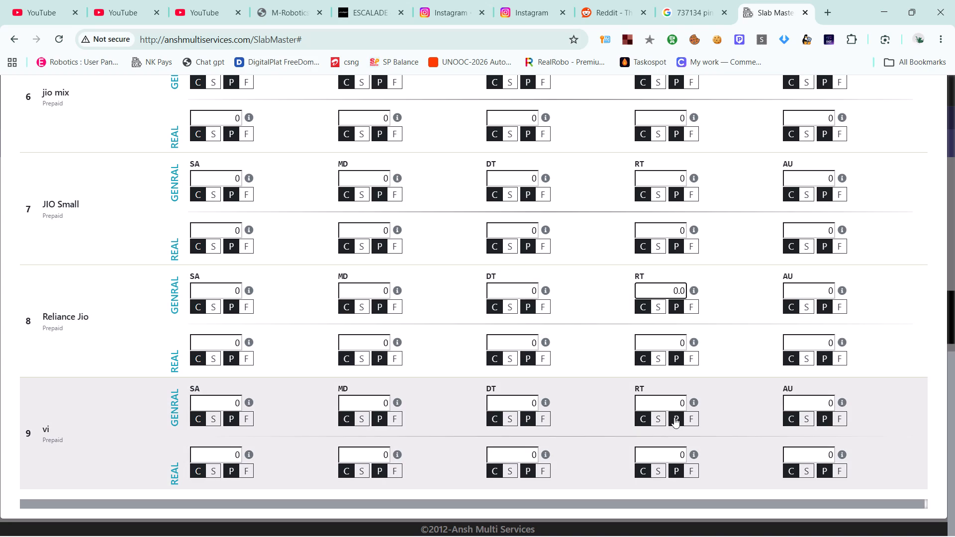
# Set the vi operator's general RT commission to 1.5 and close the vishal slab's commission details.
pyautogui.click(683, 400)
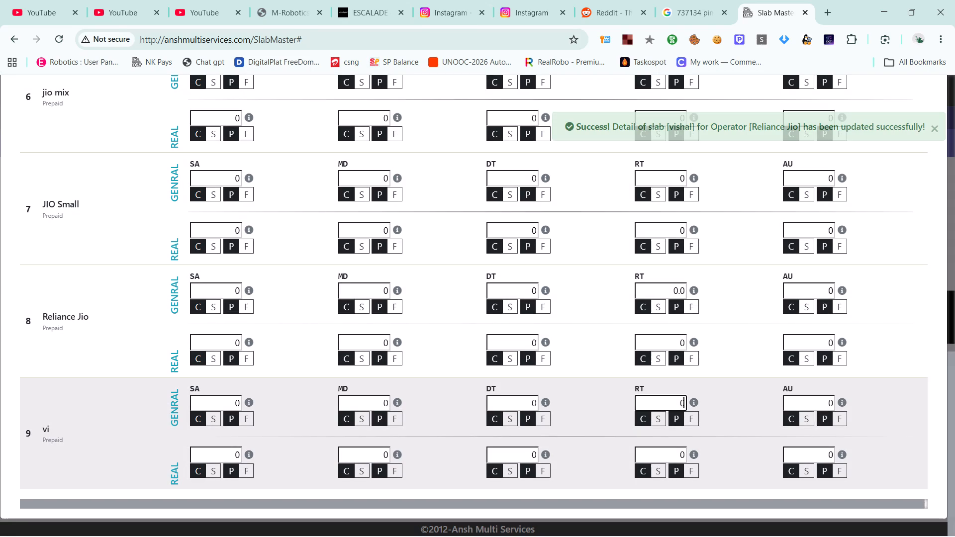
pyautogui.press('BackSpace')
pyautogui.write('1.5')
pyautogui.click(745, 344)
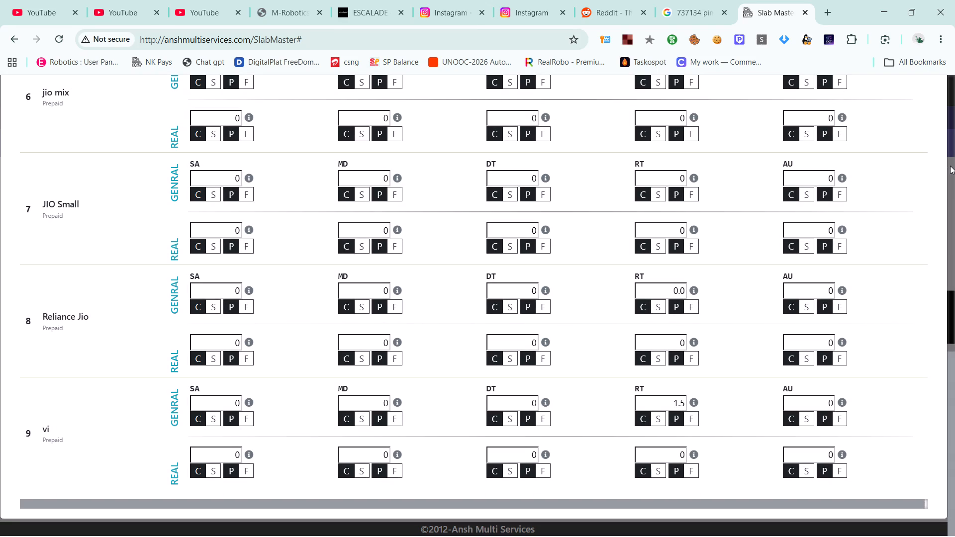
pyautogui.click(950, 166)
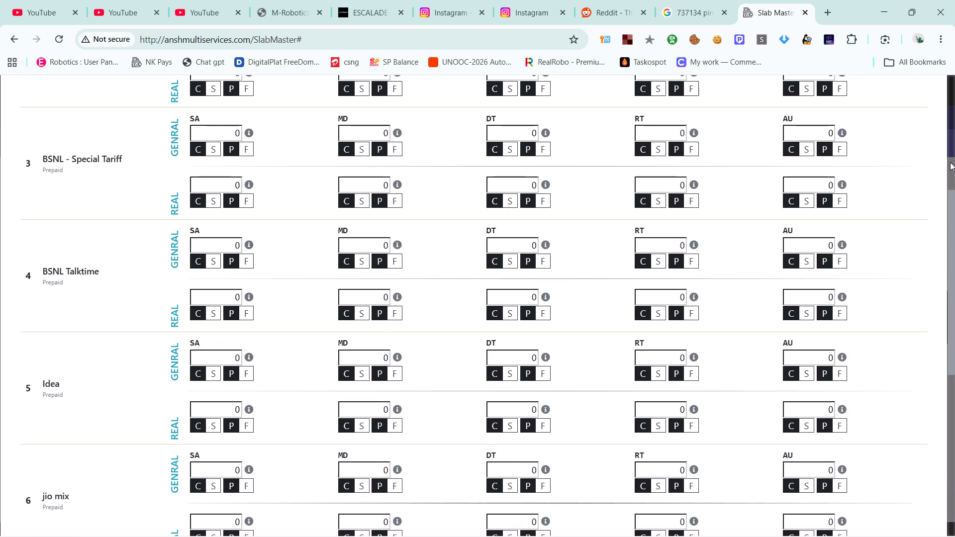
pyautogui.click(954, 144)
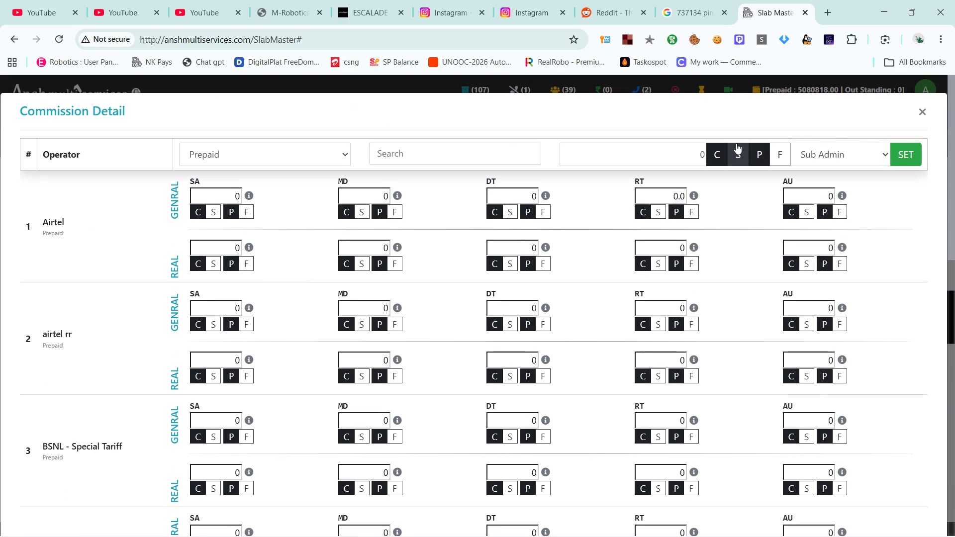
pyautogui.click(923, 110)
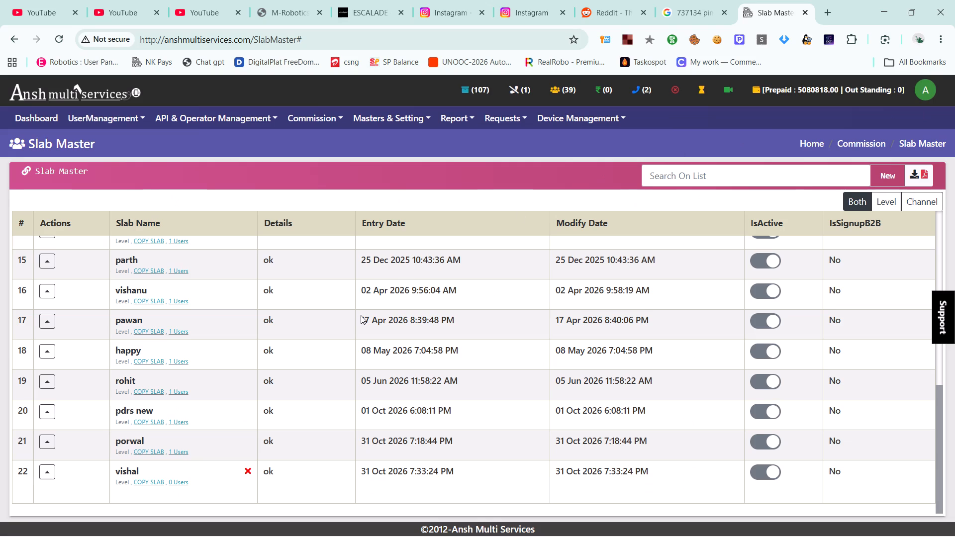
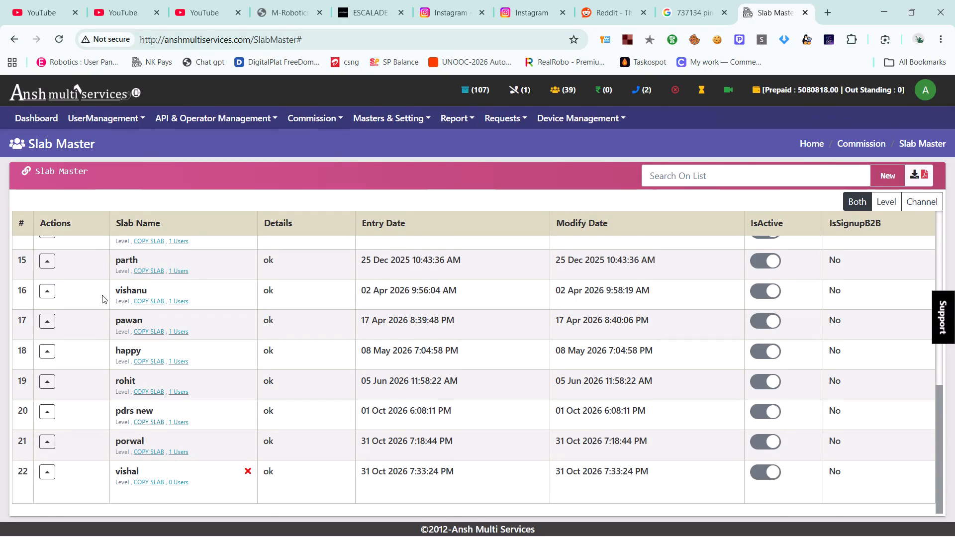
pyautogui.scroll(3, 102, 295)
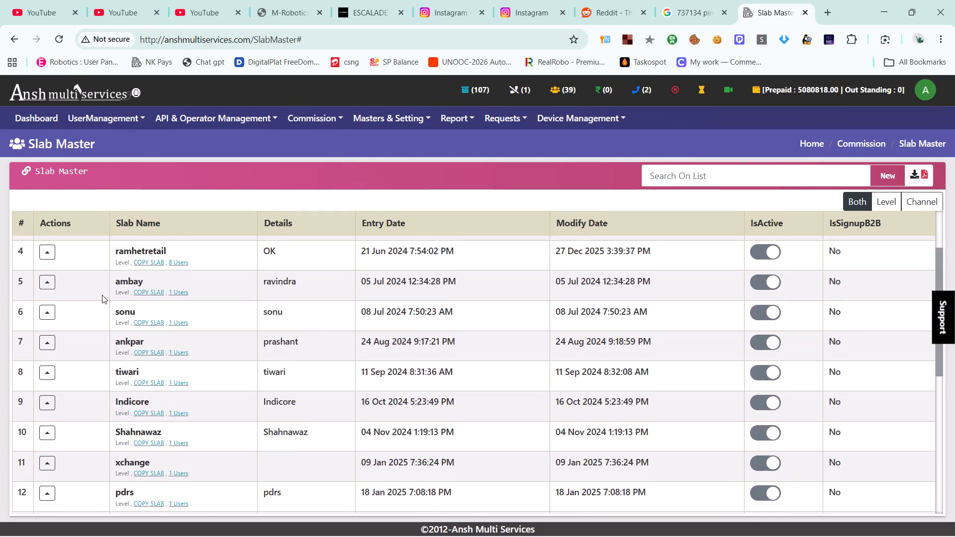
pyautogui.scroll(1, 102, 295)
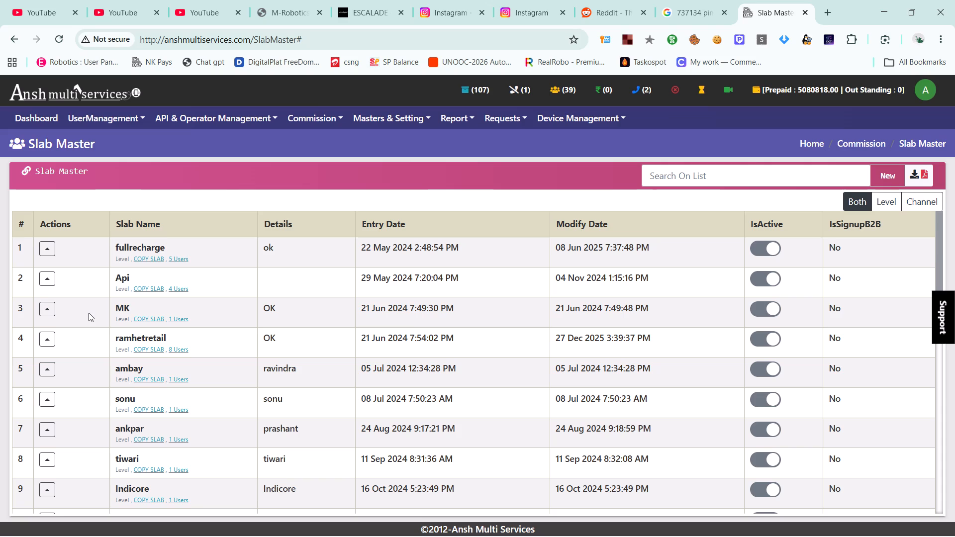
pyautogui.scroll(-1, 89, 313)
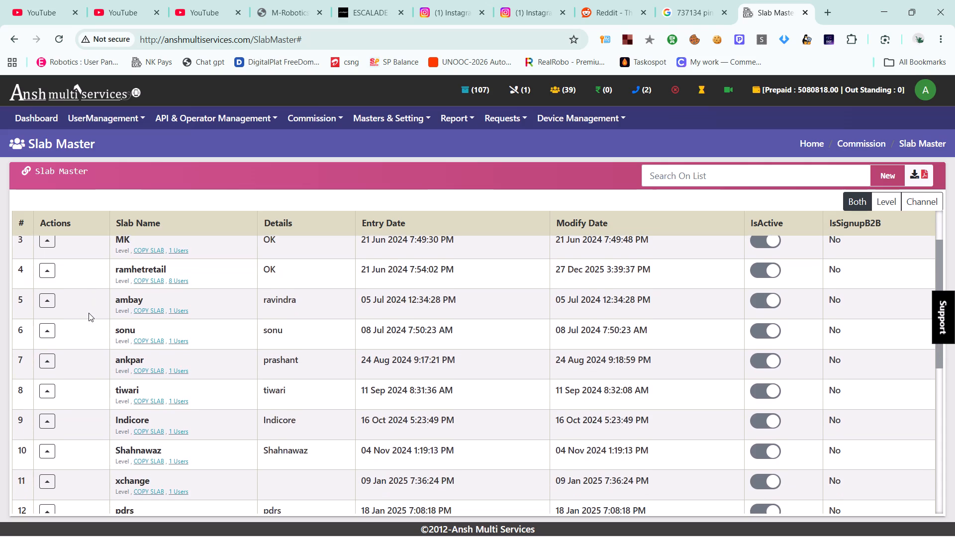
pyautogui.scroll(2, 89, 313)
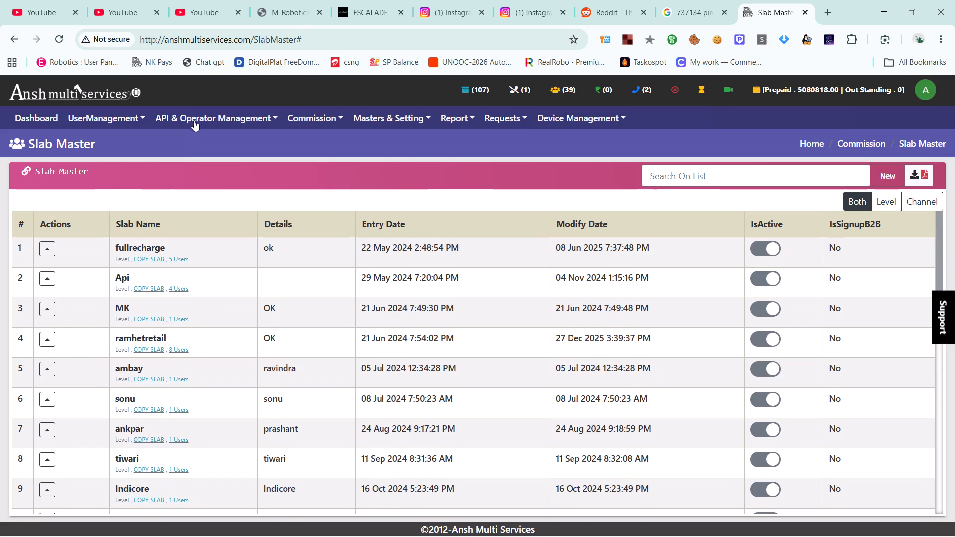
# Open the Userwise API Switching page from API and operator management.
pyautogui.click(194, 113)
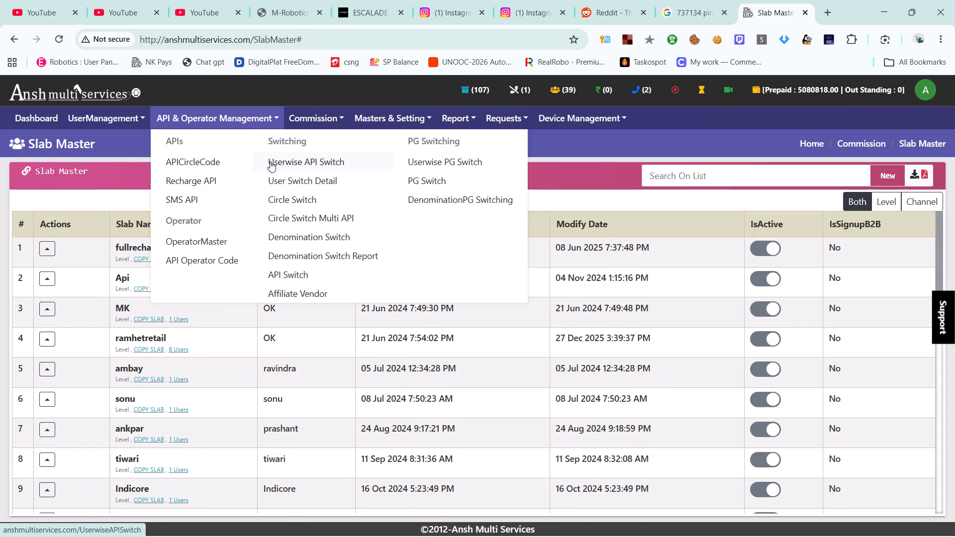
pyautogui.click(290, 162)
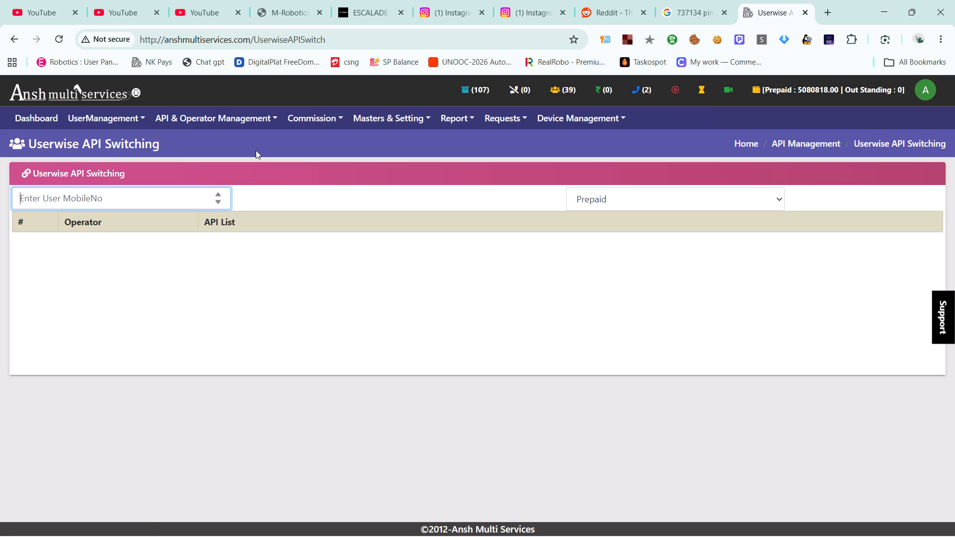
# Open the User List under user management.
pyautogui.click(94, 115)
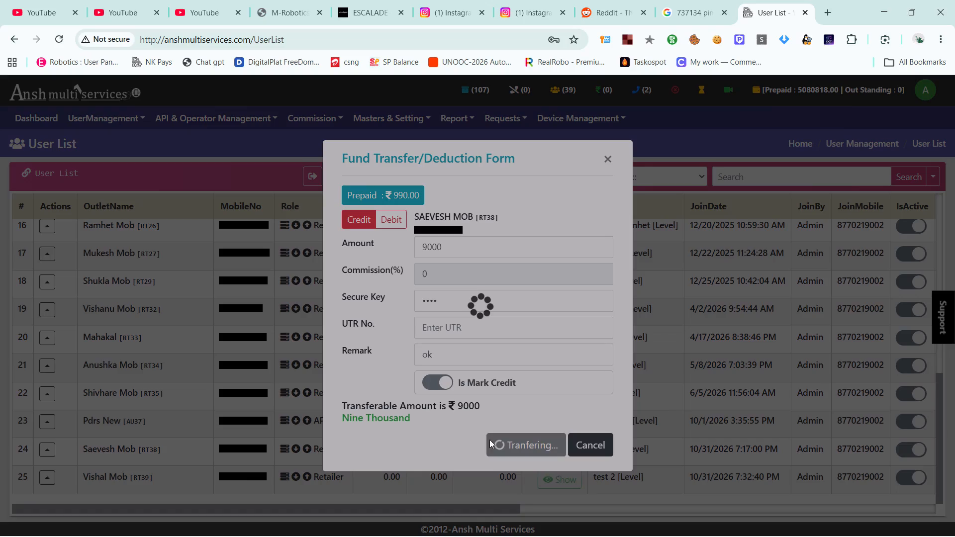
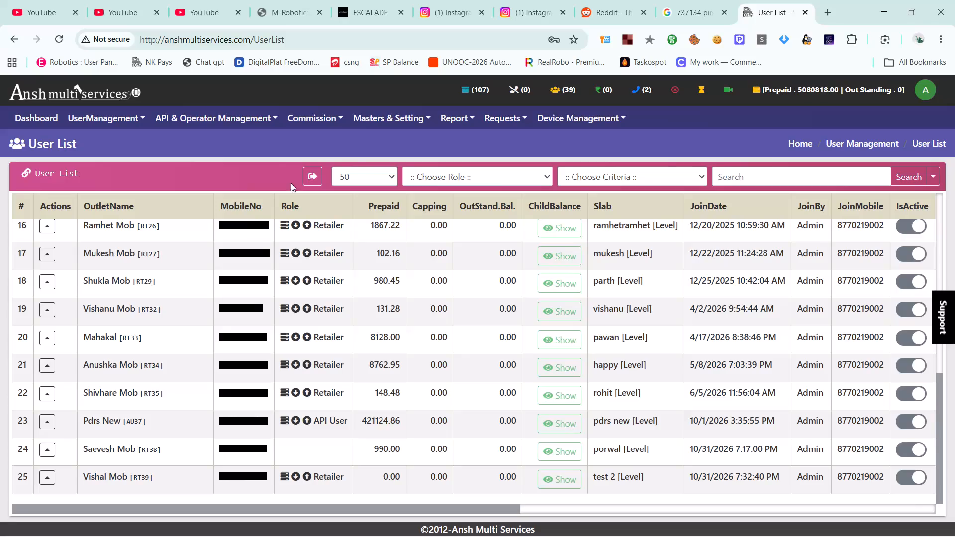
# Open the Userwise API Switch page from API and operator management.
pyautogui.click(216, 114)
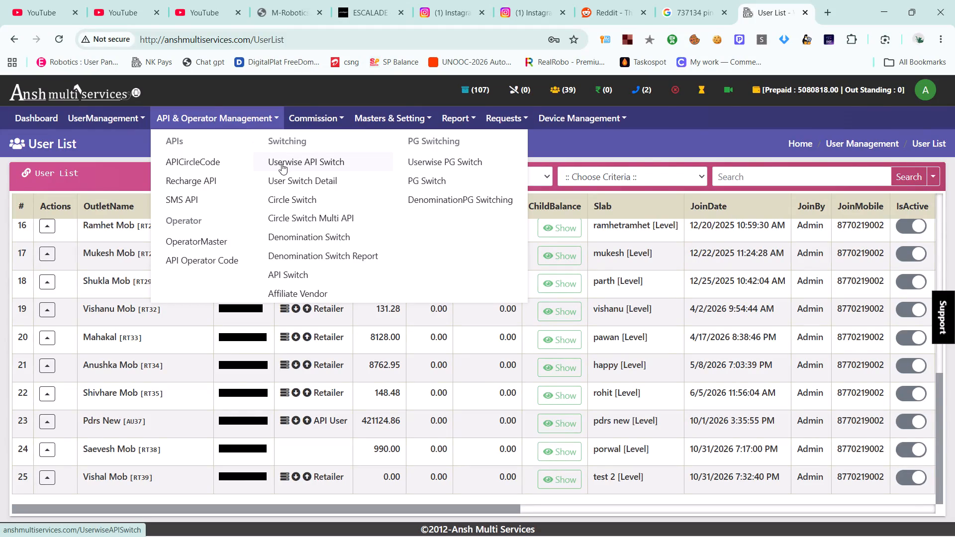
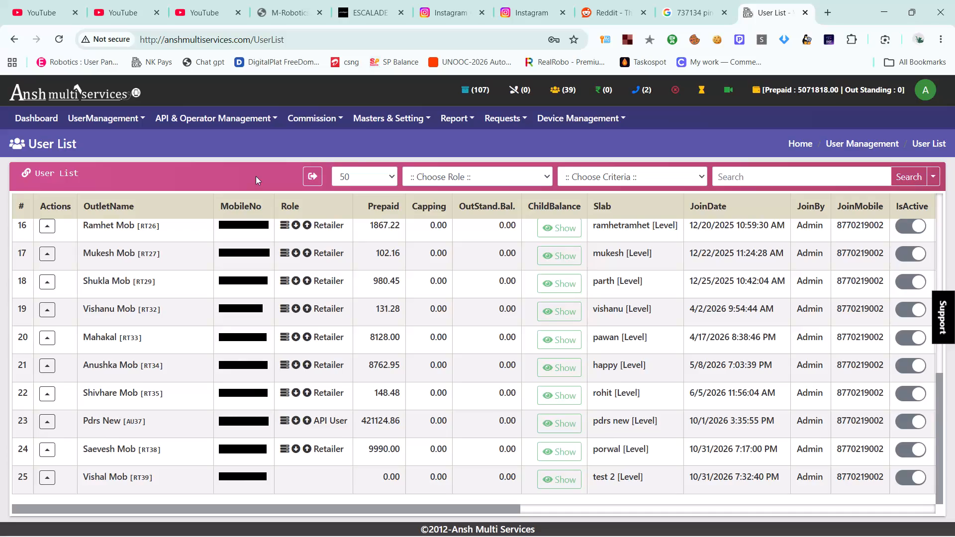
pyautogui.click(60, 40)
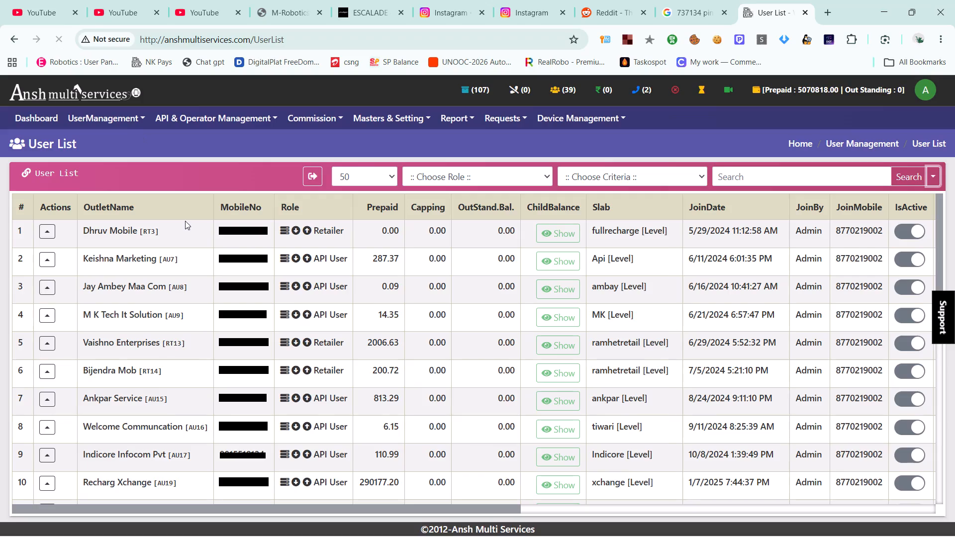
pyautogui.scroll(-6, 225, 340)
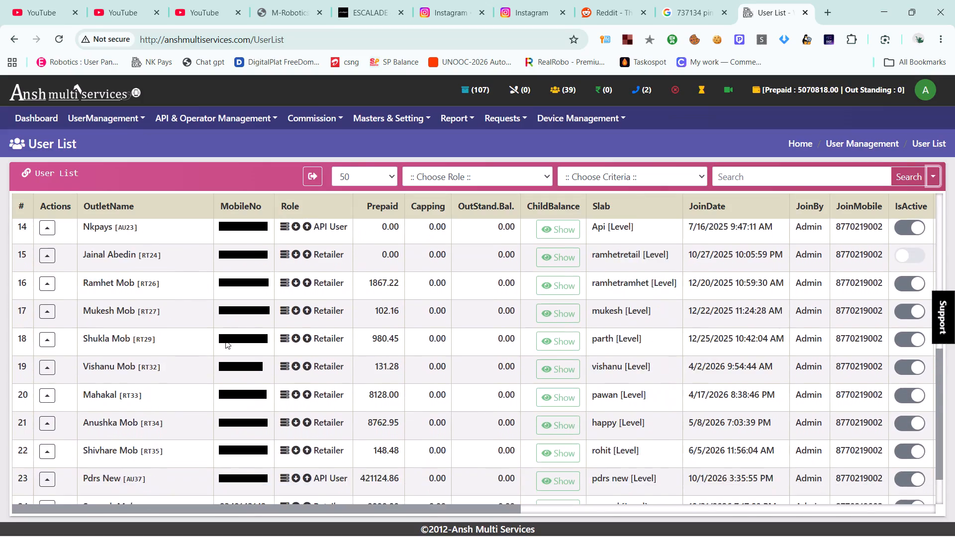